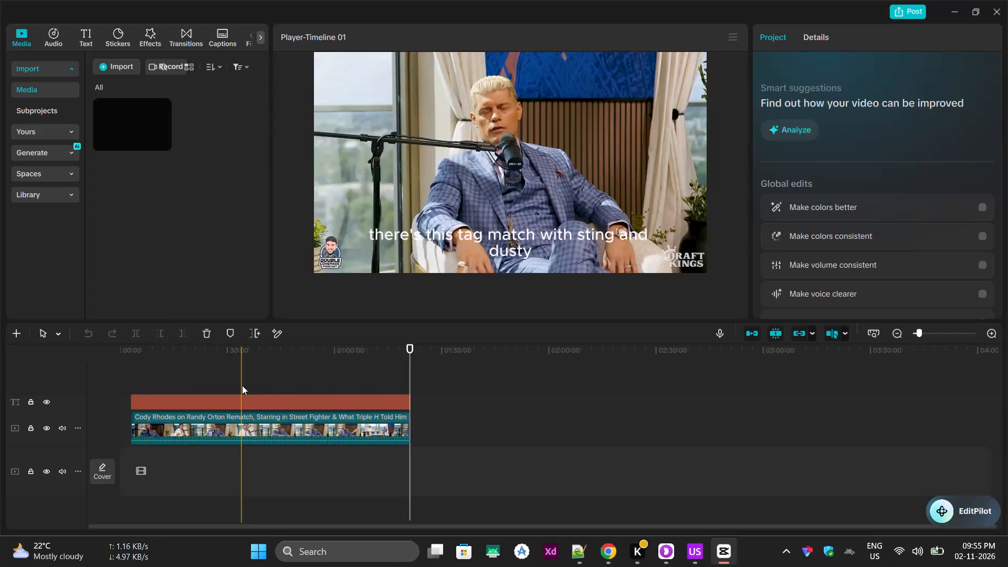
Look over the captioned interview clip on the timeline at several points.
{"action": "left_click", "coordinate": [243, 451]}
{"action": "left_click_drag", "start_coordinate": [320, 504], "coordinate": [212, 361]}
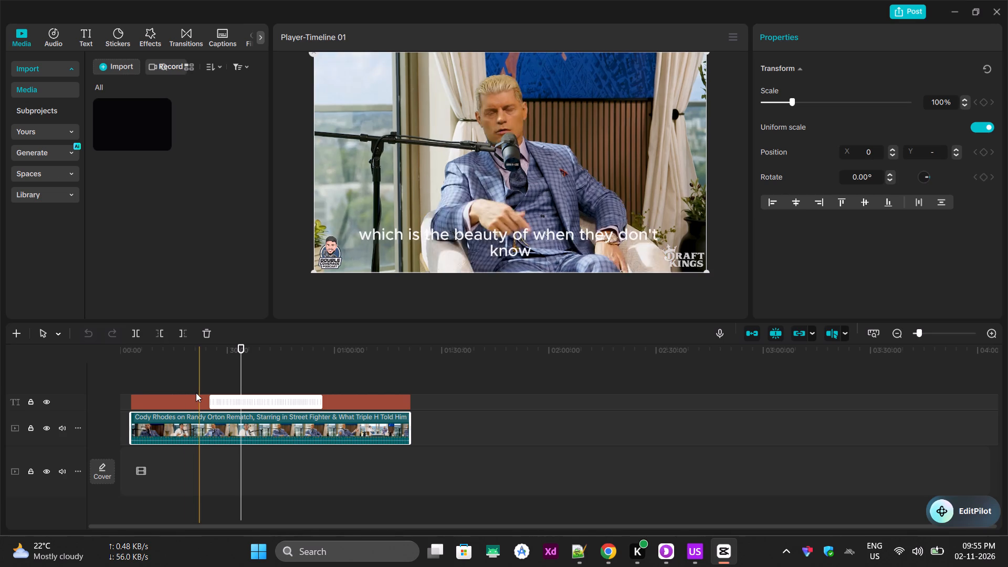
{"action": "scroll", "coordinate": [195, 430], "scroll_direction": "up", "scroll_amount": 7, "text": "ctrl"}
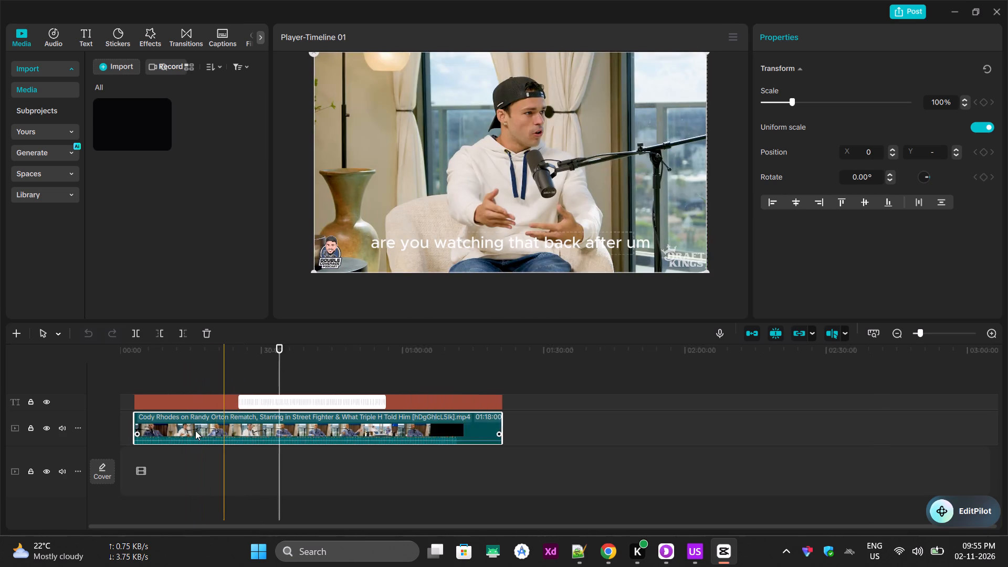
{"action": "scroll", "coordinate": [236, 430], "scroll_direction": "up", "scroll_amount": 12, "text": "ctrl"}
{"action": "scroll", "coordinate": [242, 431], "scroll_direction": "down", "scroll_amount": 5, "text": "ctrl"}
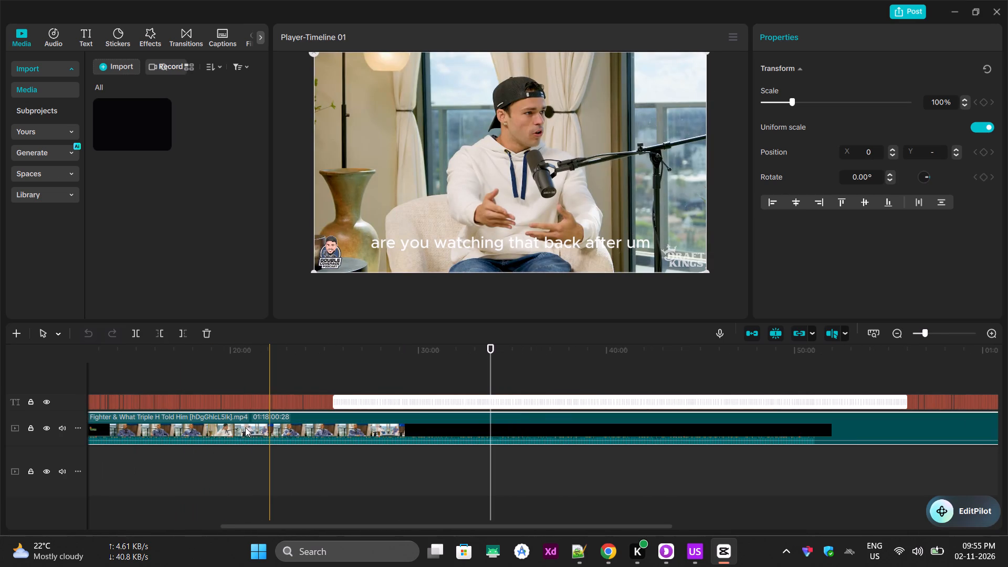
{"action": "left_click", "coordinate": [359, 485]}
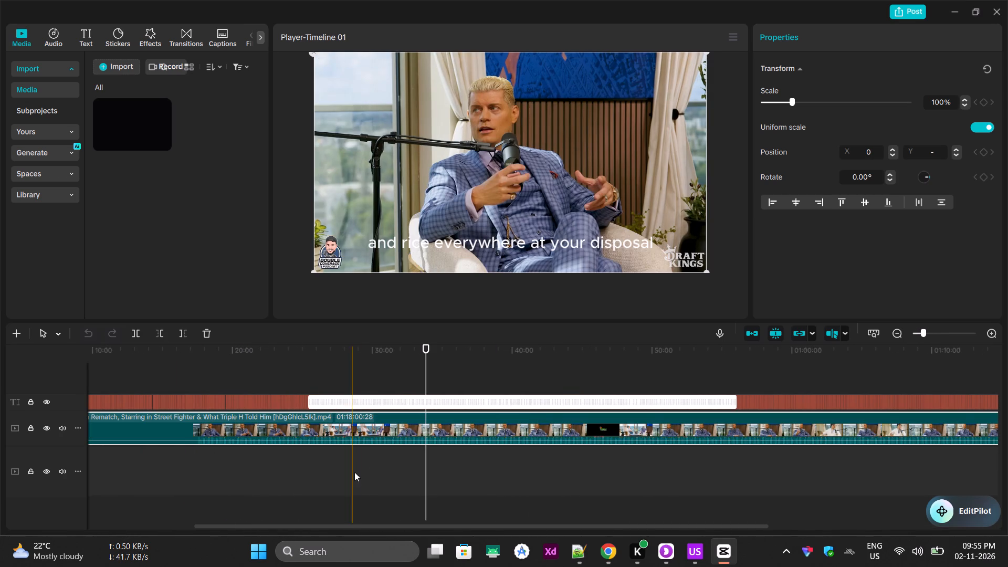
{"action": "scroll", "coordinate": [250, 411], "scroll_direction": "up", "scroll_amount": 6, "text": "ctrl"}
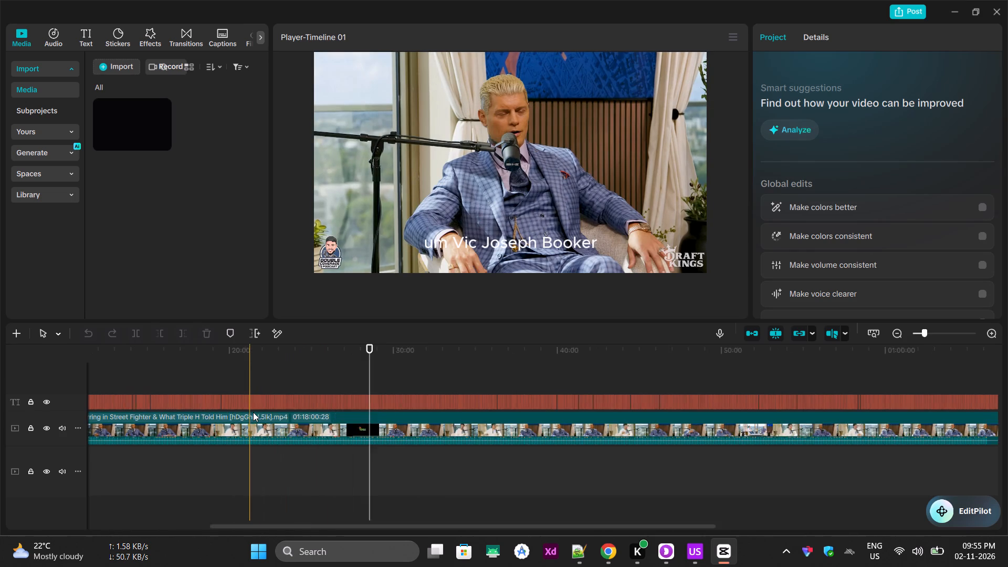
{"action": "scroll", "coordinate": [253, 412], "scroll_direction": "up", "scroll_amount": 11, "text": "ctrl"}
{"action": "left_click", "coordinate": [153, 368]}
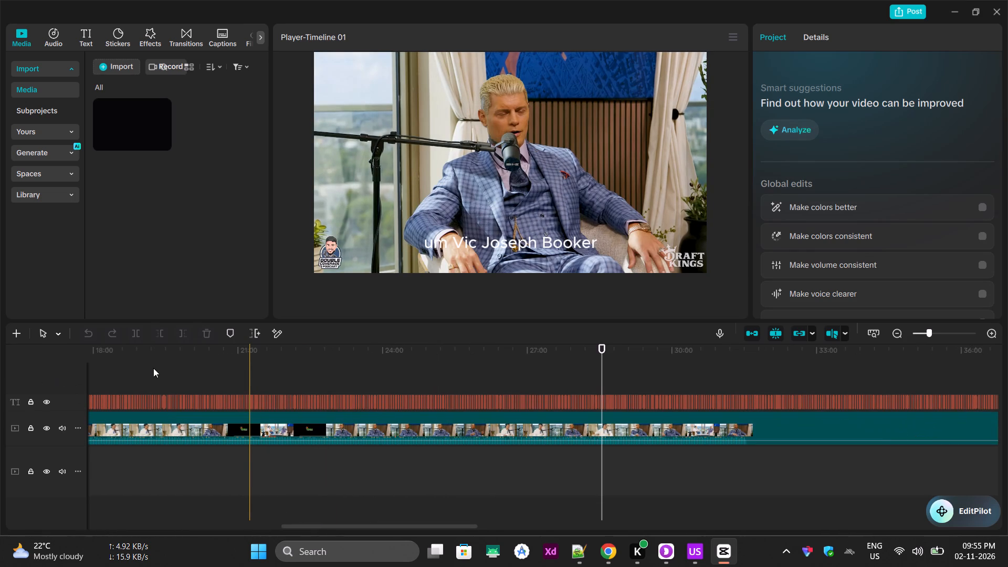
{"action": "left_click_drag", "start_coordinate": [163, 351], "coordinate": [66, 345]}
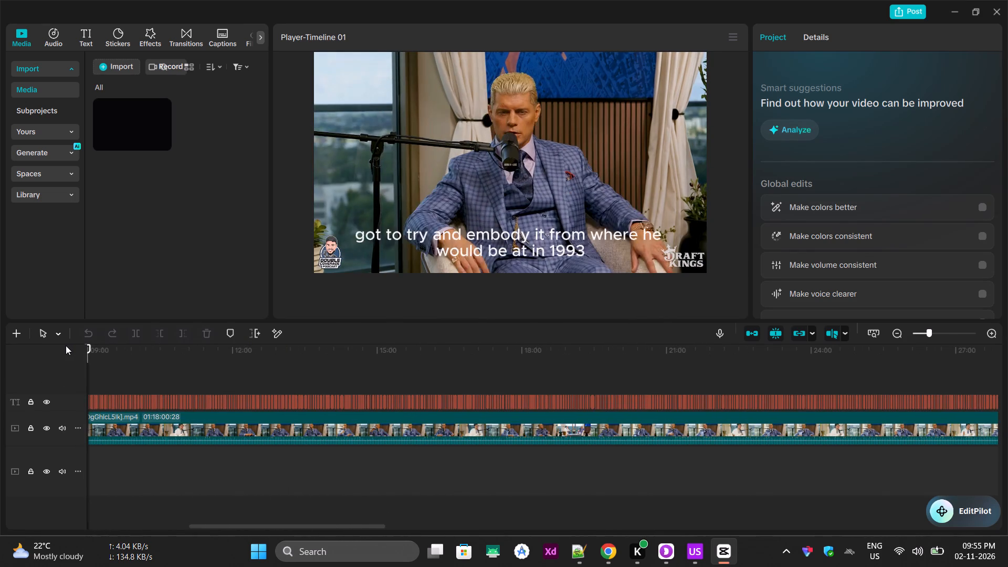
Delete all captions and the interview clip from the timeline, leaving it empty.
{"action": "key", "text": "ctrl+a"}
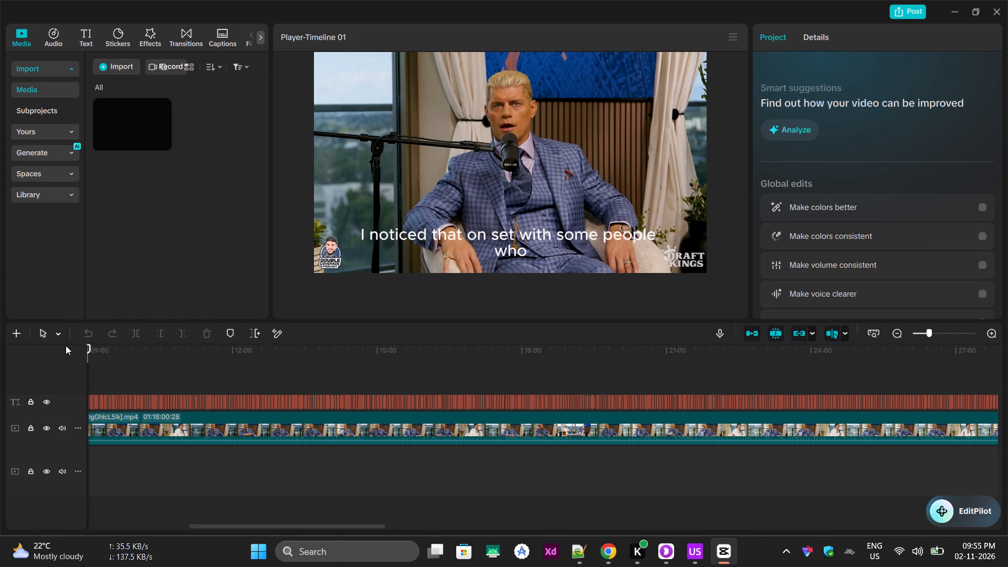
{"action": "key", "text": "Delete"}
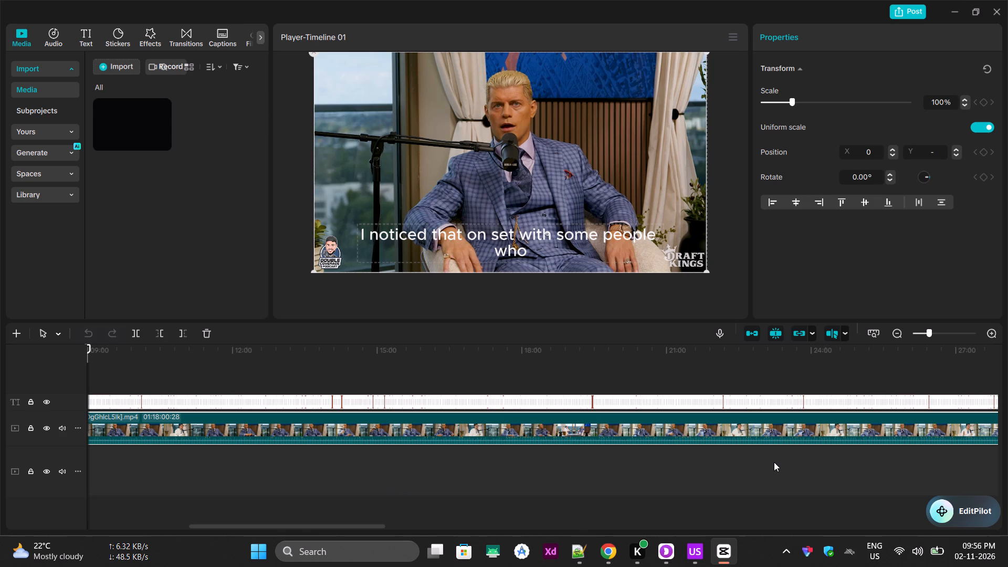
{"action": "key", "text": "Delete"}
{"action": "key", "text": "Delete"}
{"action": "key", "text": "Delete"}
{"action": "key", "text": "Delete"}
Place the imported Cody Rhodes interview video at the start of the empty main track.
{"action": "left_click_drag", "start_coordinate": [122, 119], "coordinate": [136, 128]}
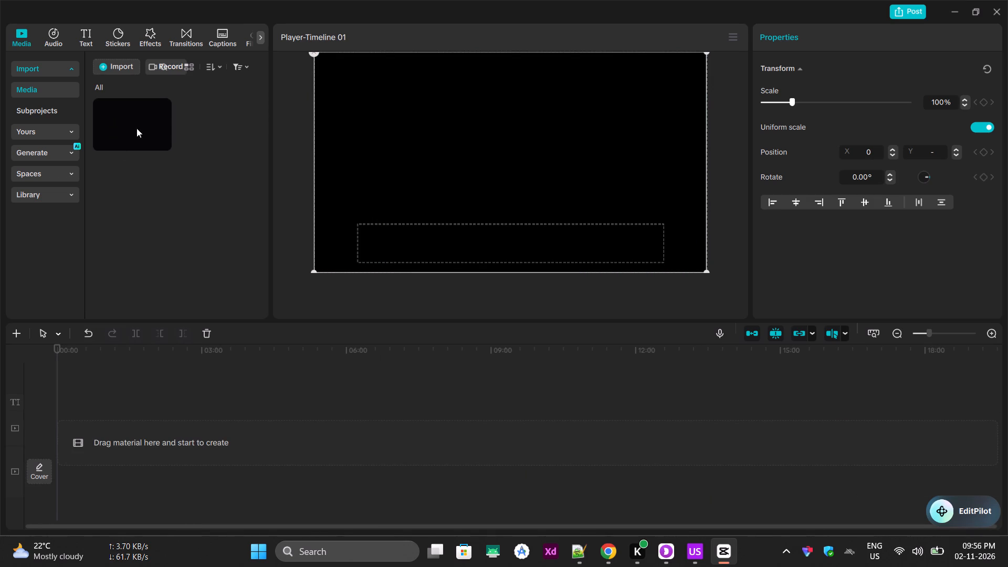
{"action": "left_click_drag", "start_coordinate": [136, 128], "coordinate": [155, 452]}
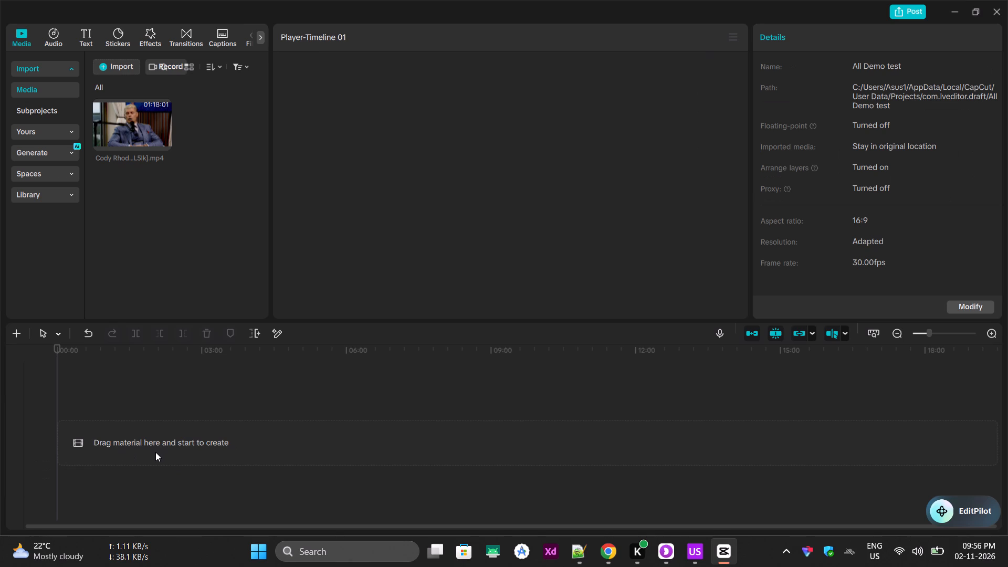
{"action": "left_click_drag", "start_coordinate": [155, 452], "coordinate": [160, 453]}
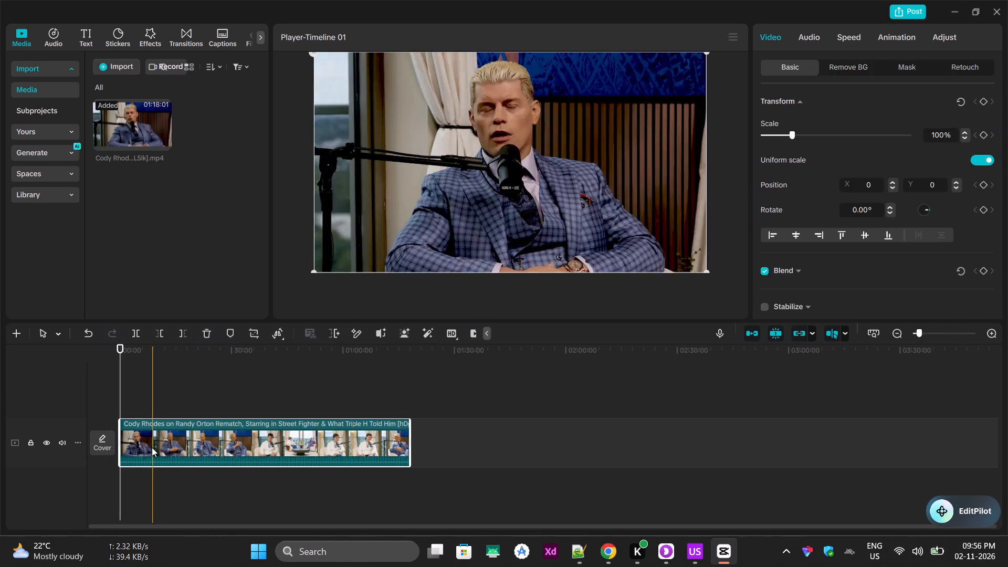
Split the interview clip at 00:01:40:20 and move its first segment to a new track above, aligned with the timeline start.
{"action": "scroll", "coordinate": [132, 377], "scroll_direction": "up", "scroll_amount": 2, "text": "ctrl"}
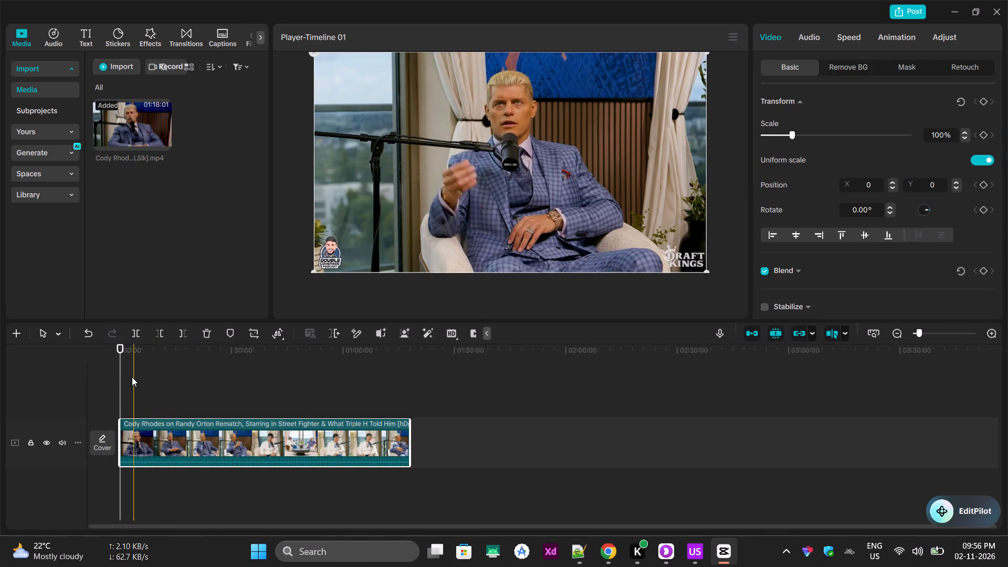
{"action": "scroll", "coordinate": [132, 377], "scroll_direction": "up", "scroll_amount": 18, "text": "ctrl"}
{"action": "left_click_drag", "start_coordinate": [153, 343], "coordinate": [141, 345]}
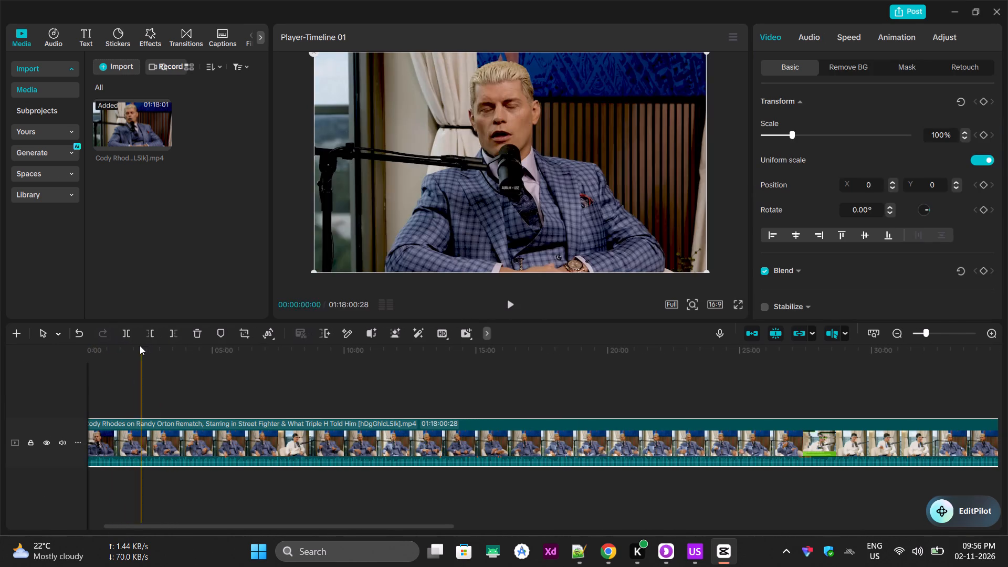
{"action": "left_click_drag", "start_coordinate": [140, 361], "coordinate": [41, 365]}
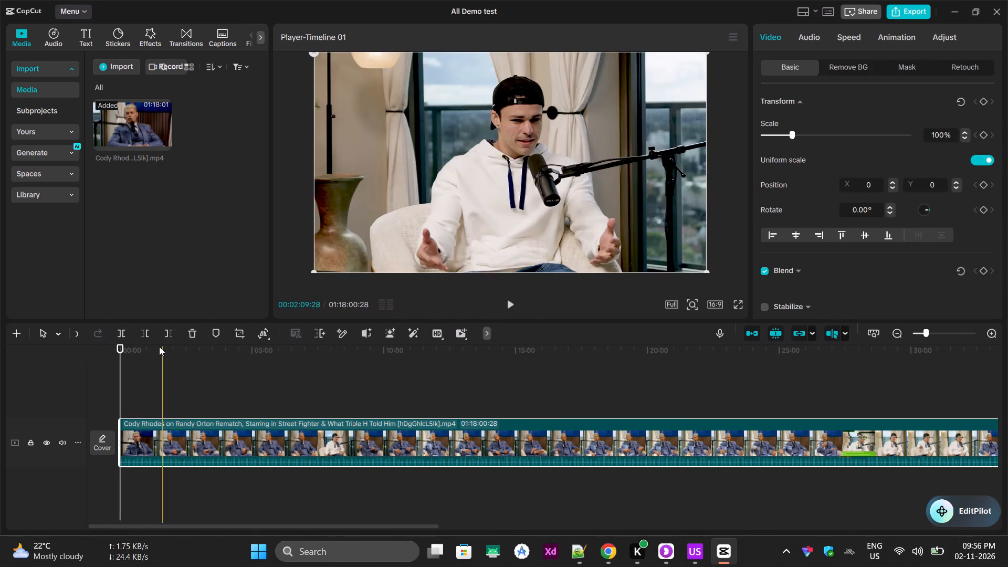
{"action": "left_click", "coordinate": [164, 346]}
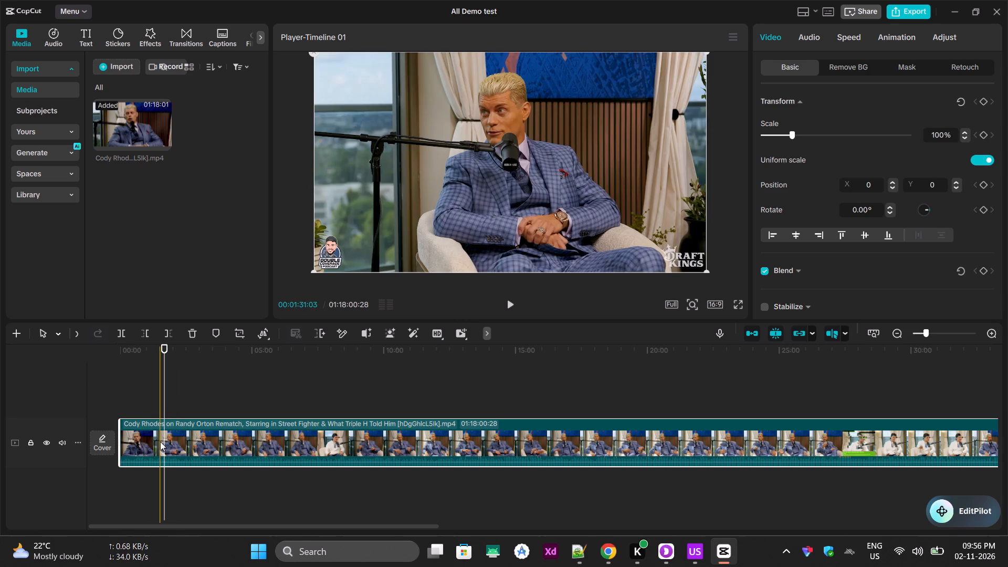
{"action": "left_click", "coordinate": [160, 442]}
{"action": "left_click", "coordinate": [124, 332]}
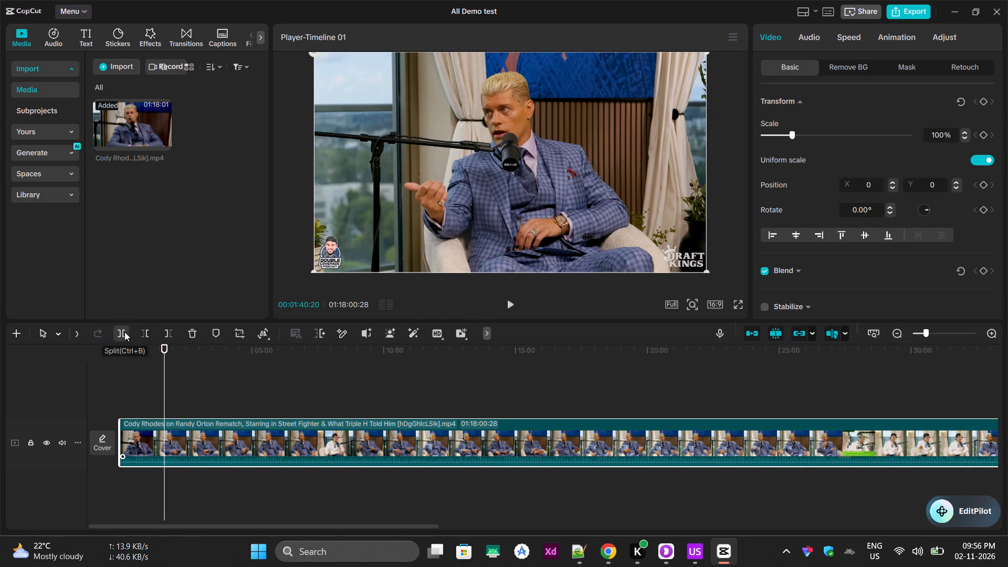
{"action": "left_click_drag", "start_coordinate": [141, 434], "coordinate": [139, 383]}
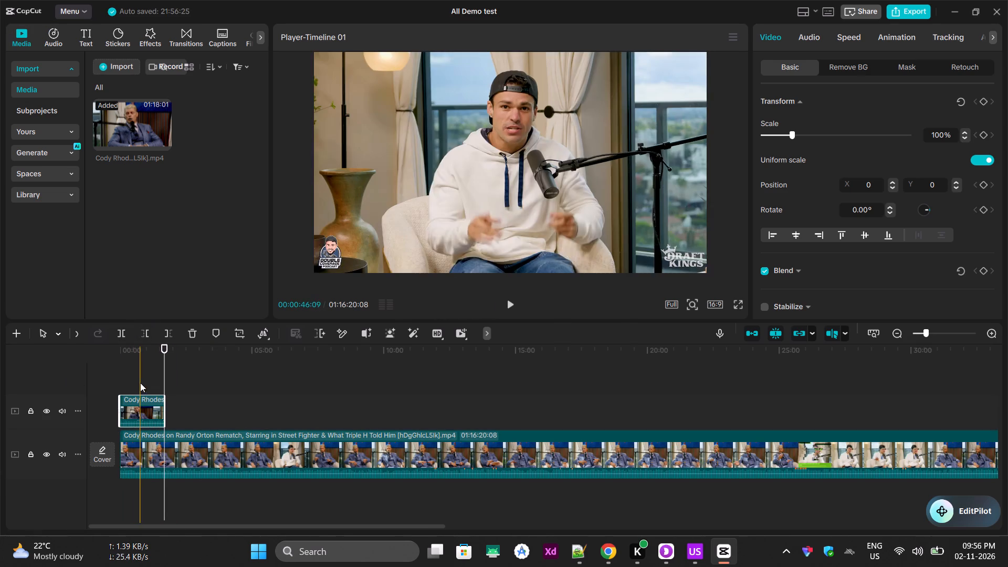
Split the remaining main-track clip at 00:01:40:20 and stack the second segment on a new track above the first.
{"action": "left_click", "coordinate": [152, 459]}
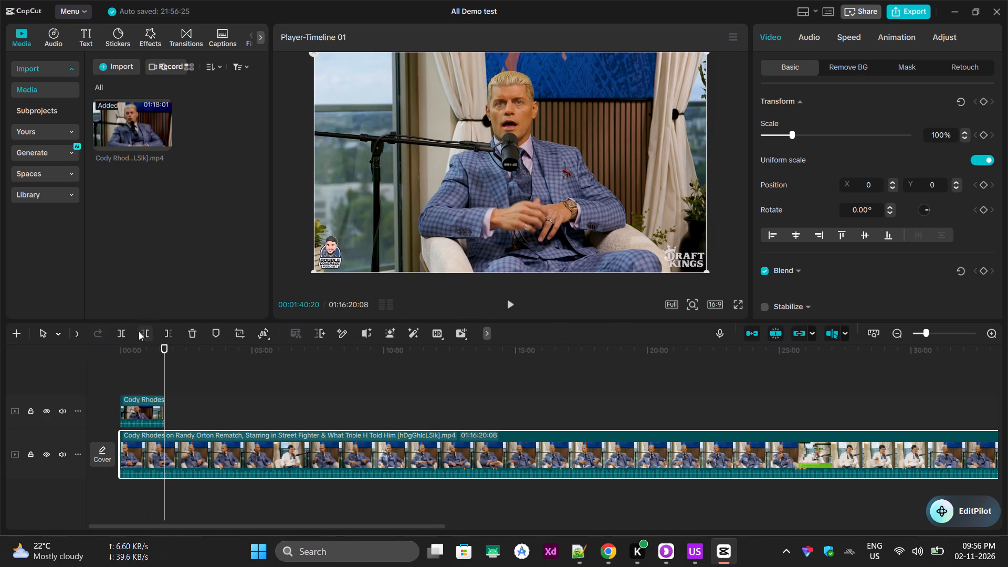
{"action": "left_click", "coordinate": [124, 330]}
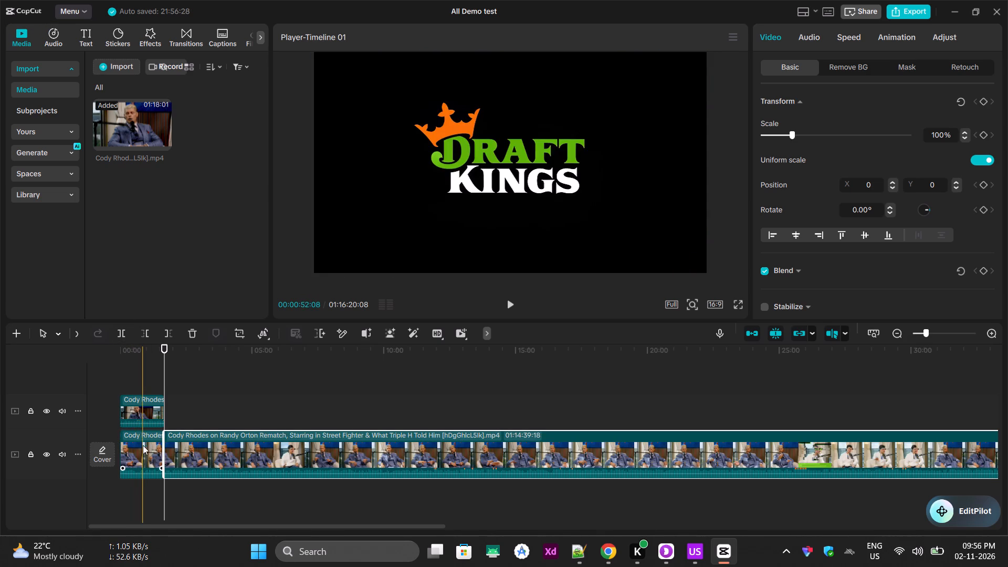
{"action": "left_click_drag", "start_coordinate": [144, 458], "coordinate": [148, 366]}
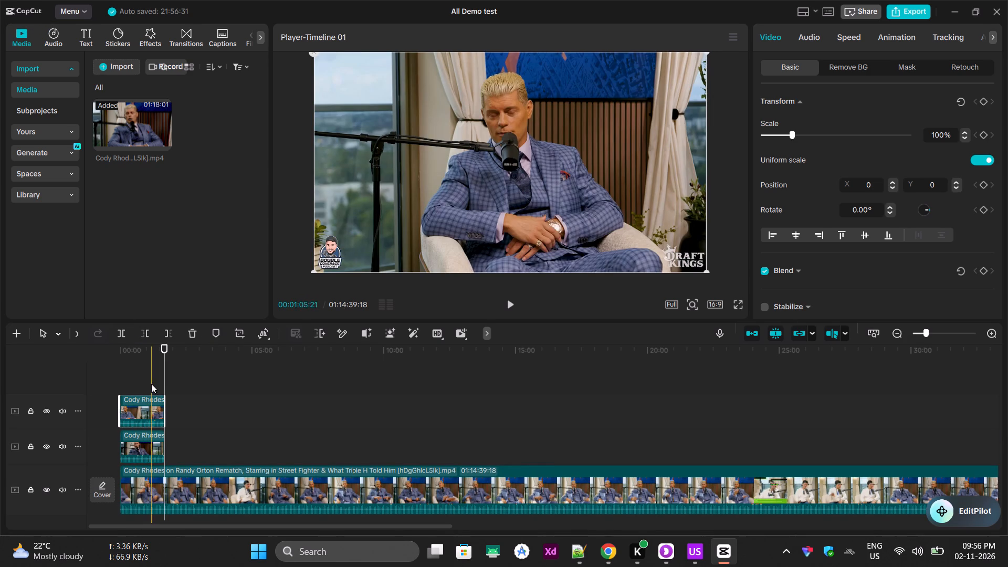
Split the remaining main-track clip again at 00:01:40:20 and stack the third segment on a new top track.
{"action": "left_click", "coordinate": [161, 492]}
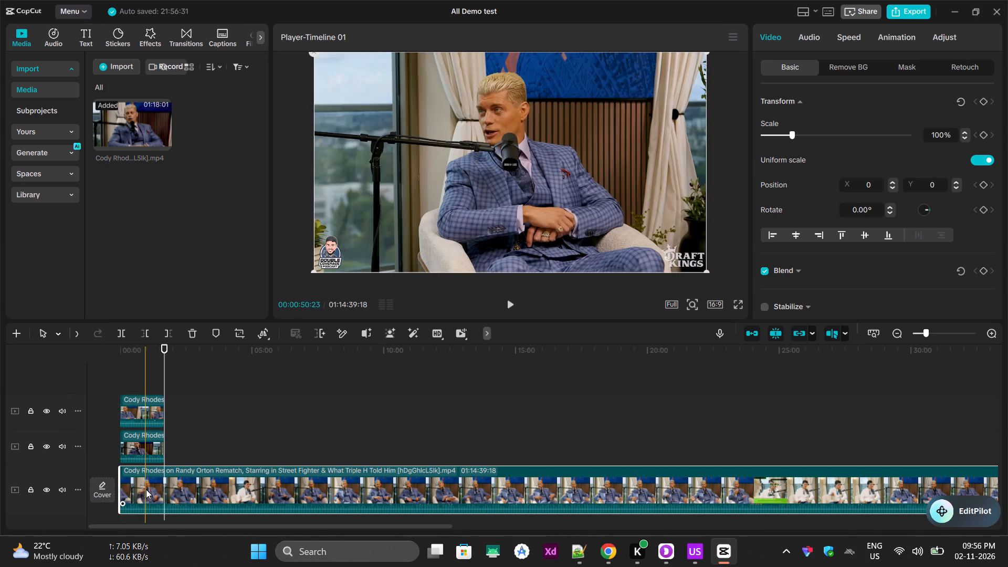
{"action": "left_click", "coordinate": [146, 488]}
{"action": "left_click", "coordinate": [123, 330]}
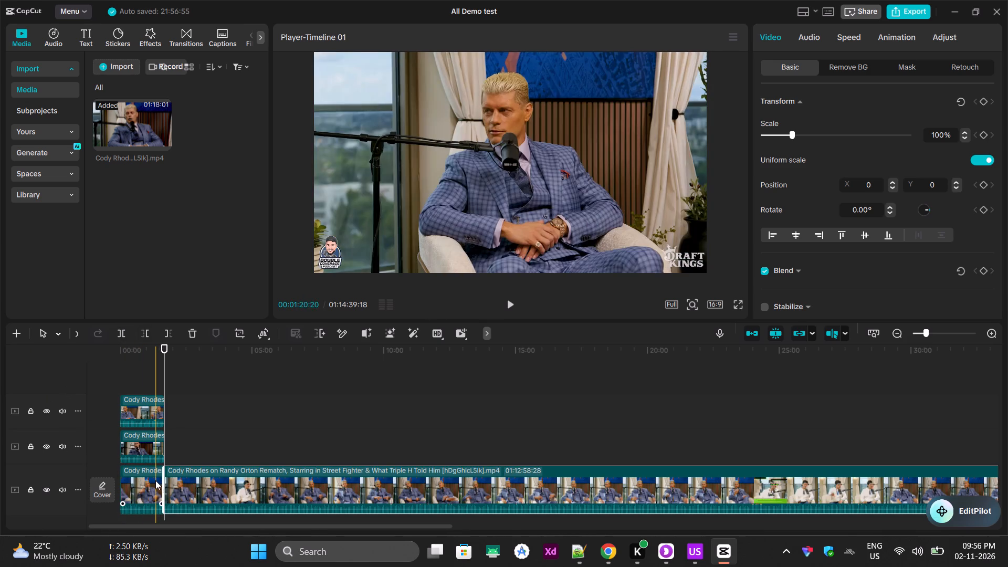
{"action": "left_click_drag", "start_coordinate": [152, 481], "coordinate": [152, 387]}
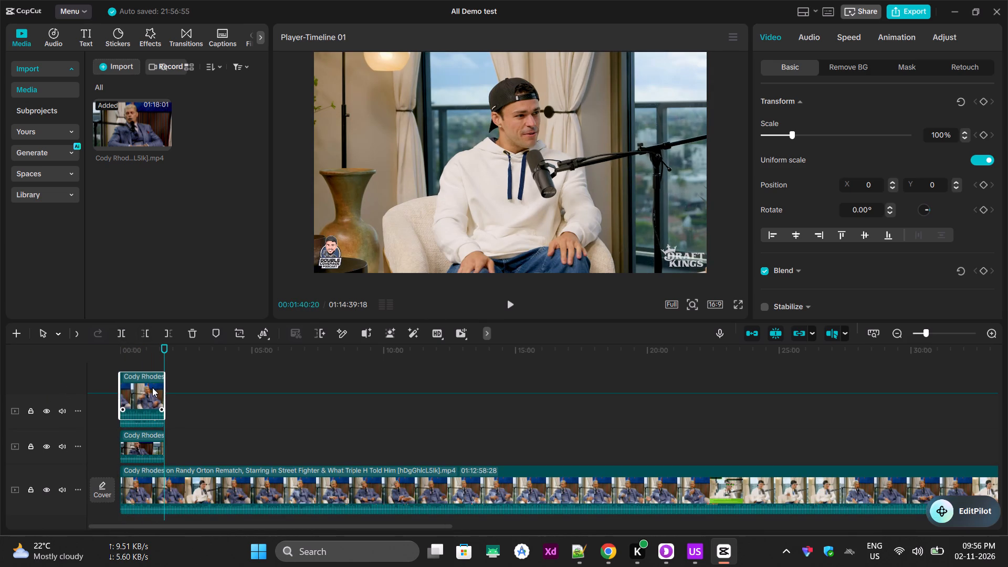
{"action": "left_click_drag", "start_coordinate": [152, 387], "coordinate": [152, 386]}
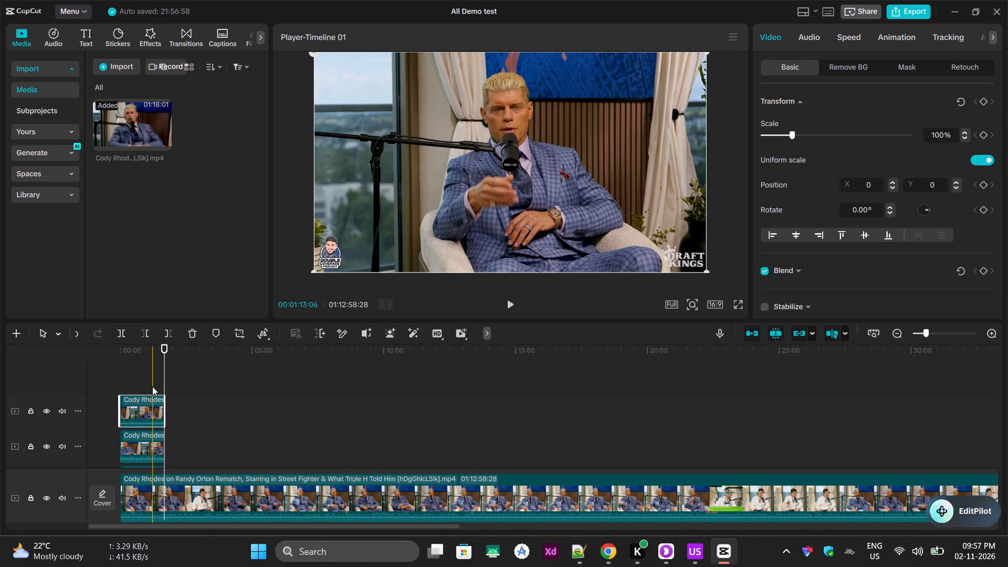
Cut a fourth segment from the main-track clip at 00:01:40:20 and stack it on a new top track.
{"action": "left_click", "coordinate": [156, 491]}
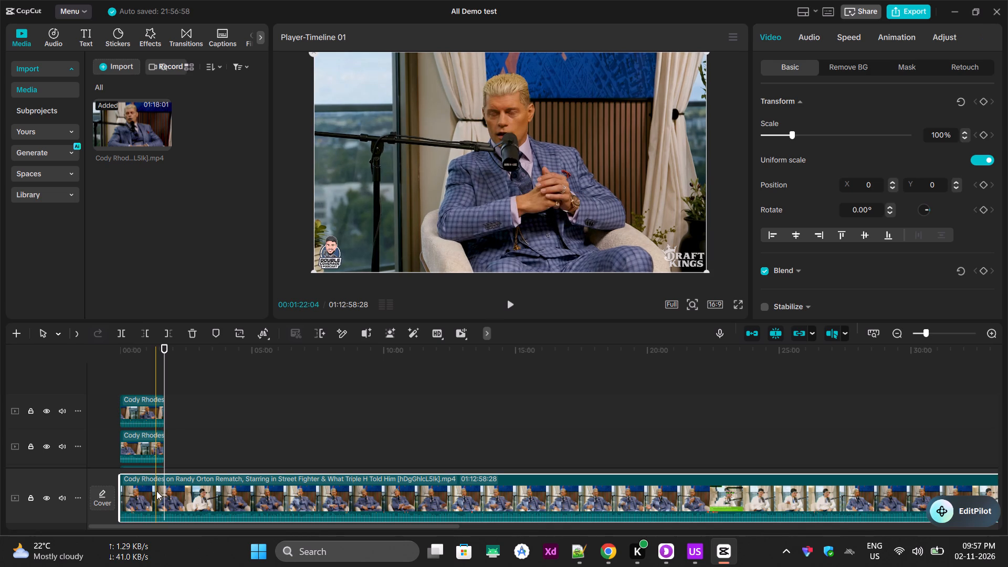
{"action": "left_click", "coordinate": [121, 330]}
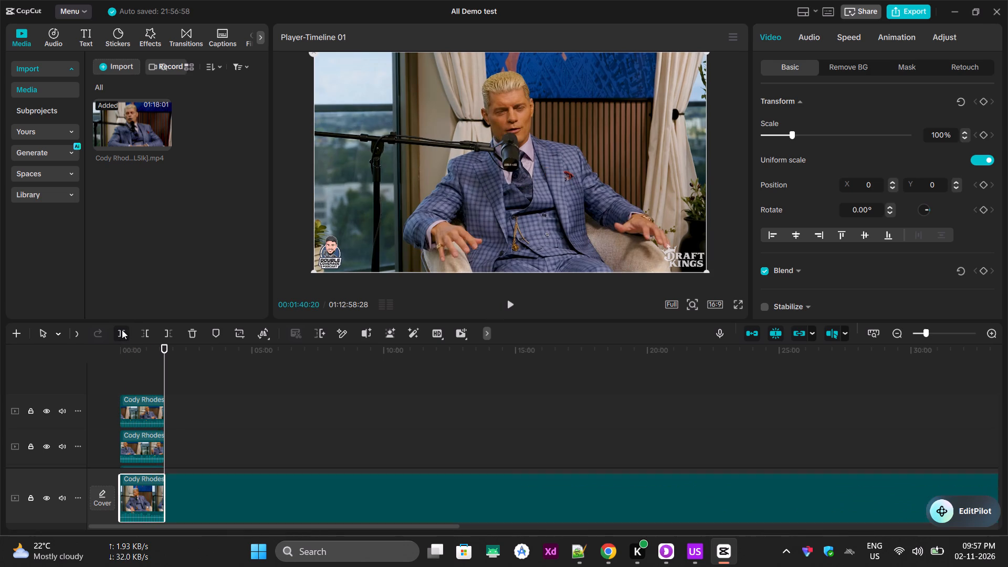
{"action": "left_click_drag", "start_coordinate": [138, 500], "coordinate": [137, 380]}
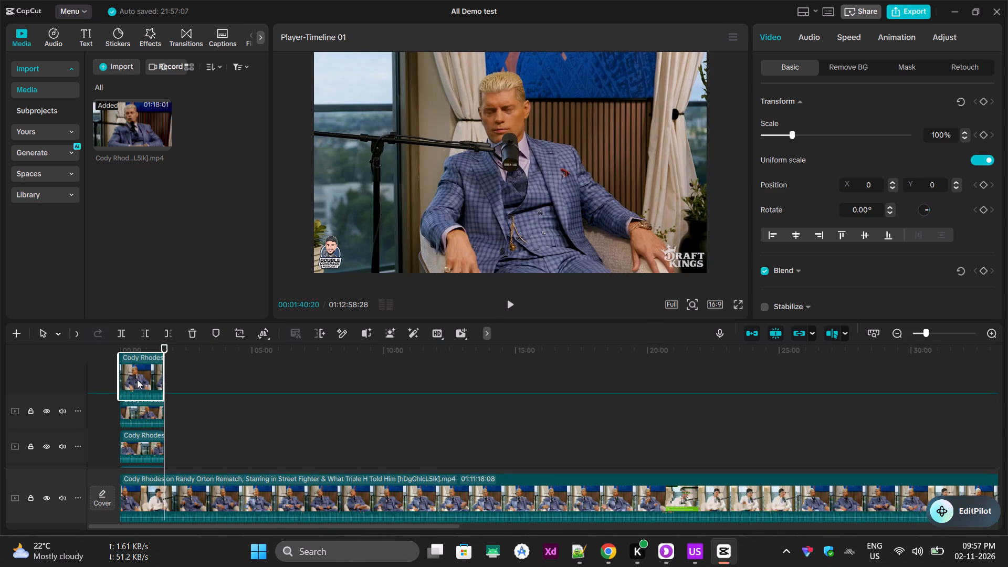
Cut a fifth segment from the main-track clip at 00:01:40:20 and stack it above the other segments.
{"action": "left_click", "coordinate": [146, 505]}
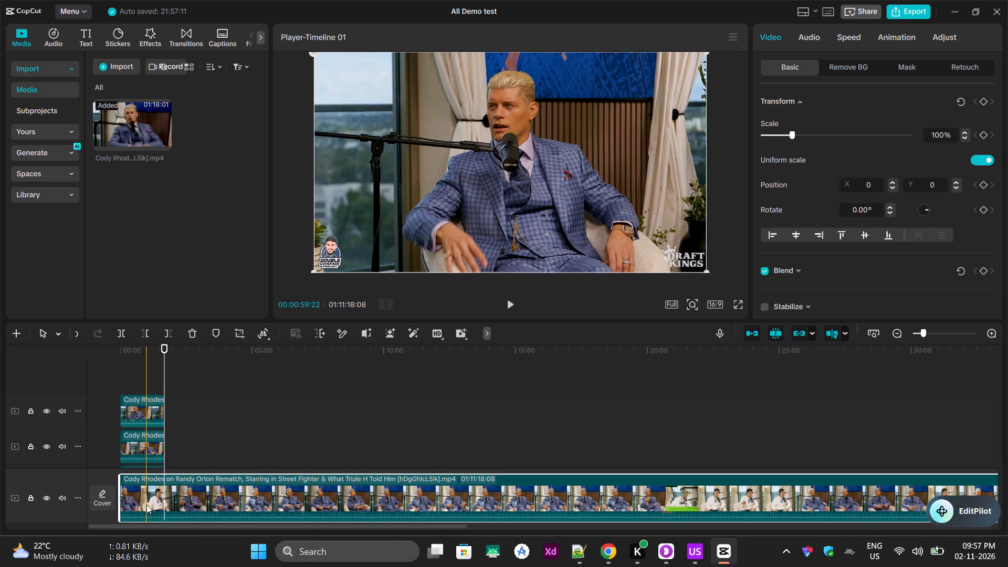
{"action": "left_click", "coordinate": [118, 333]}
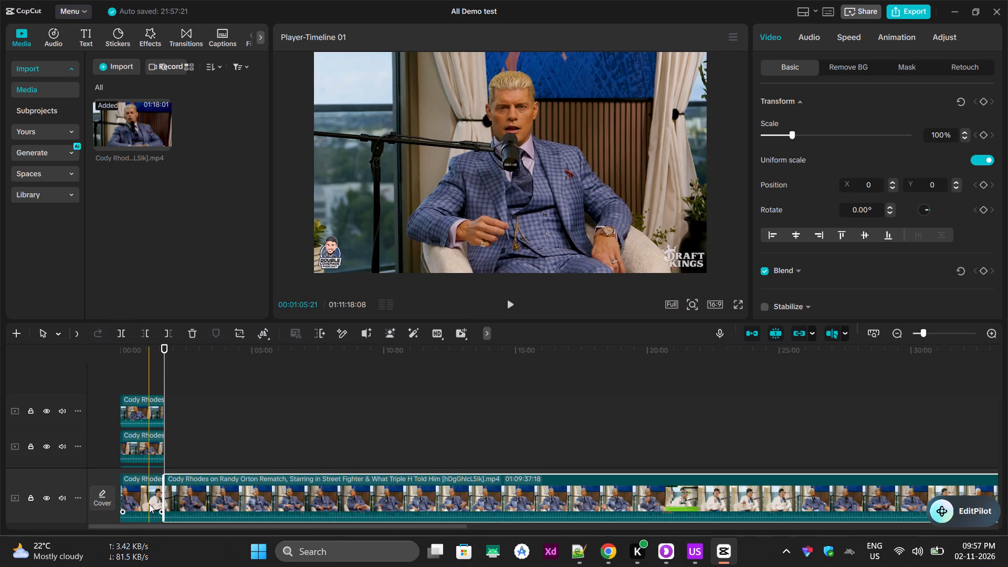
{"action": "left_click", "coordinate": [149, 504]}
{"action": "left_click_drag", "start_coordinate": [149, 501], "coordinate": [142, 417]}
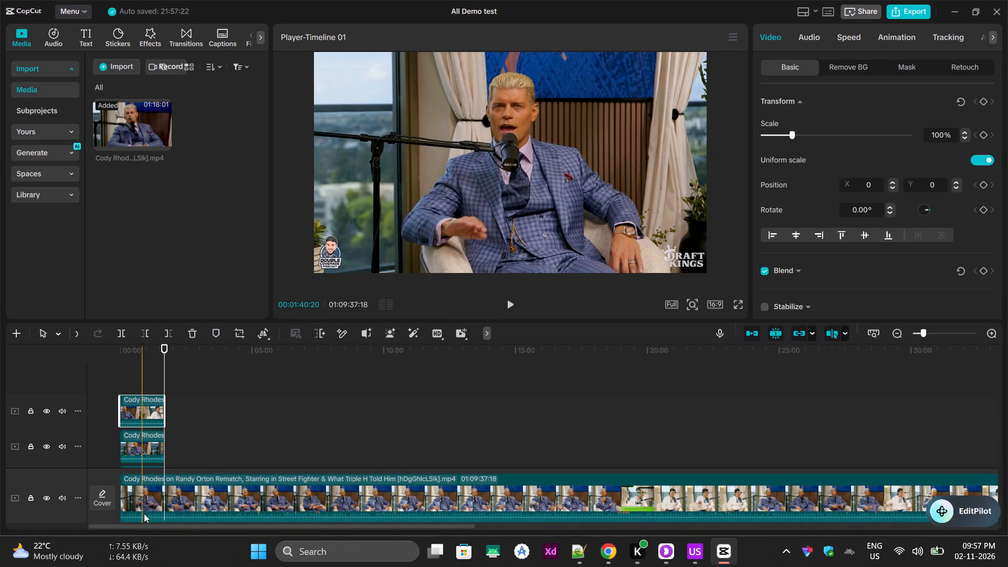
Cut a sixth segment from the main-track clip at 00:01:40:20 and stack it on top, aligned with the timeline start.
{"action": "left_click", "coordinate": [144, 511]}
{"action": "left_click", "coordinate": [117, 337]}
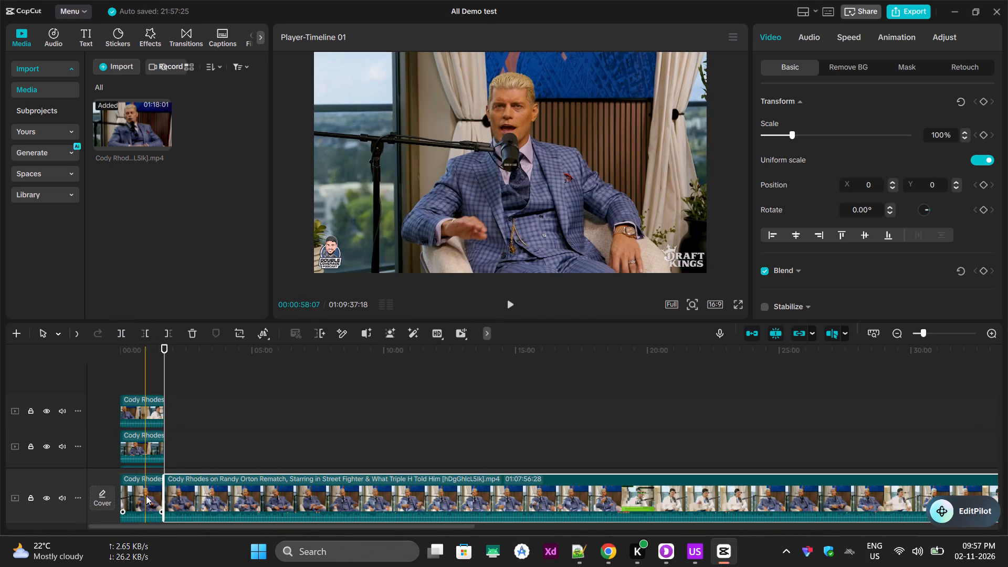
{"action": "left_click_drag", "start_coordinate": [146, 496], "coordinate": [151, 358]}
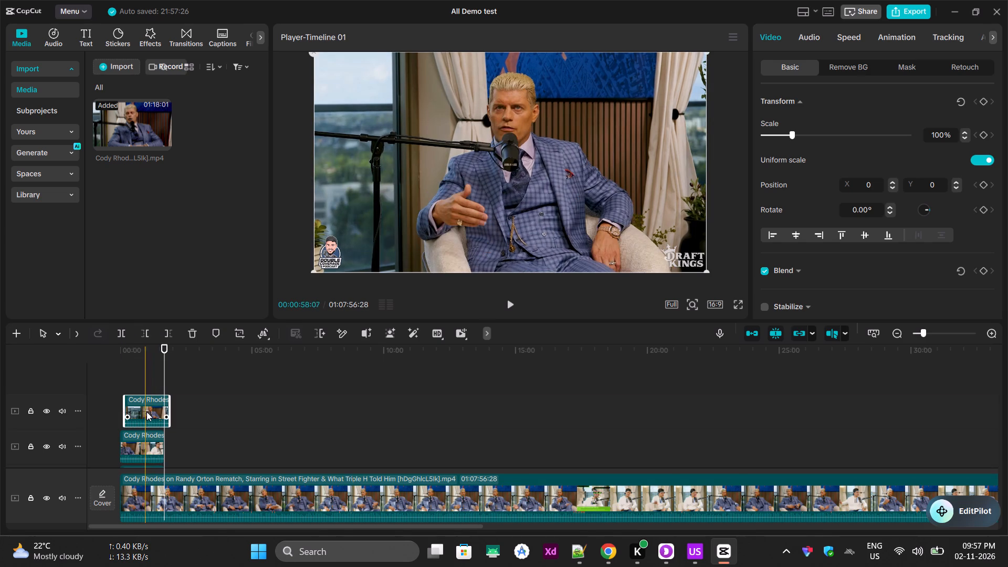
{"action": "left_click_drag", "start_coordinate": [146, 412], "coordinate": [135, 405]}
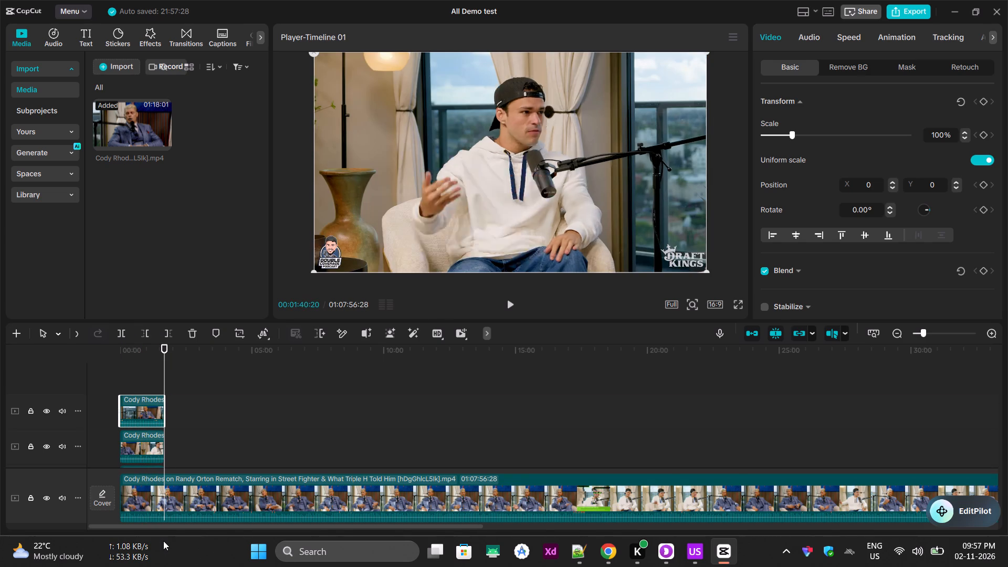
Cut a seventh segment from the main-track clip at 00:01:40:20 and stack it on a new top track at the timeline start.
{"action": "left_click", "coordinate": [153, 505]}
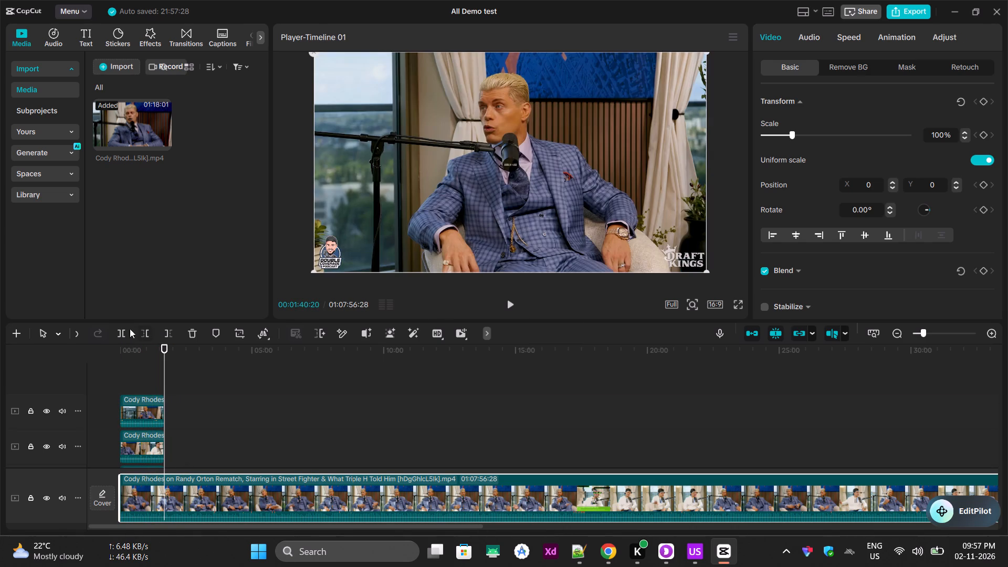
{"action": "left_click", "coordinate": [121, 331]}
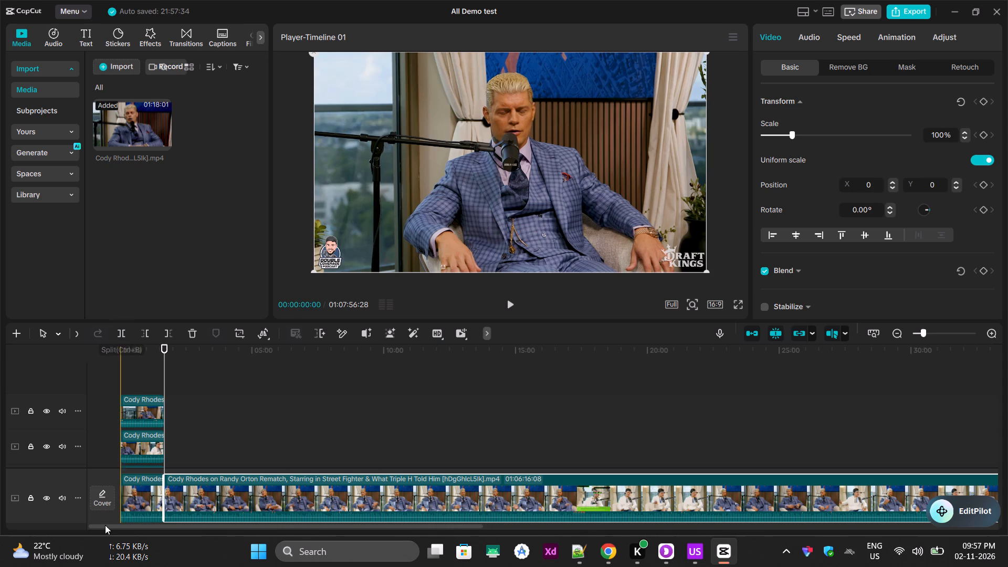
{"action": "left_click_drag", "start_coordinate": [138, 502], "coordinate": [135, 415]}
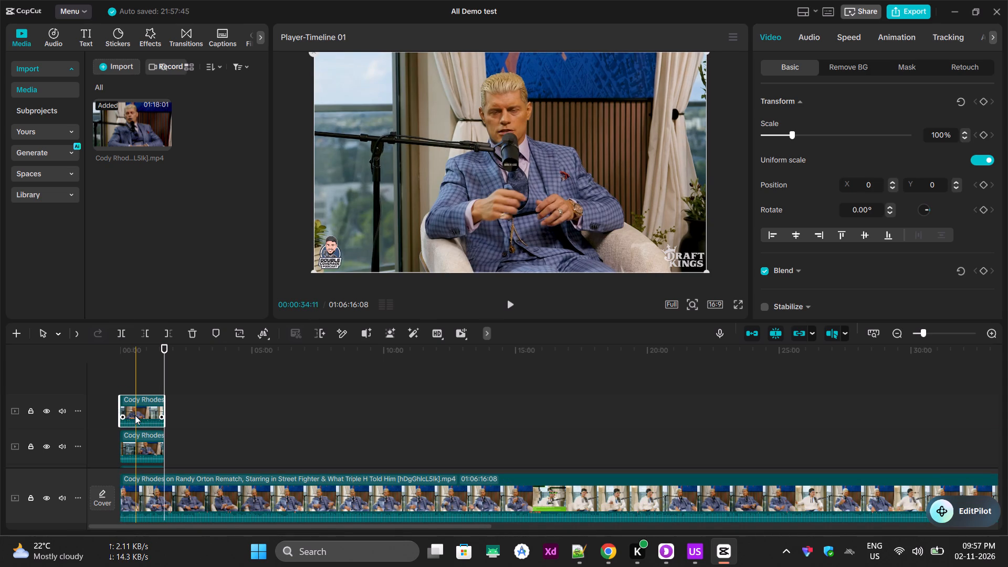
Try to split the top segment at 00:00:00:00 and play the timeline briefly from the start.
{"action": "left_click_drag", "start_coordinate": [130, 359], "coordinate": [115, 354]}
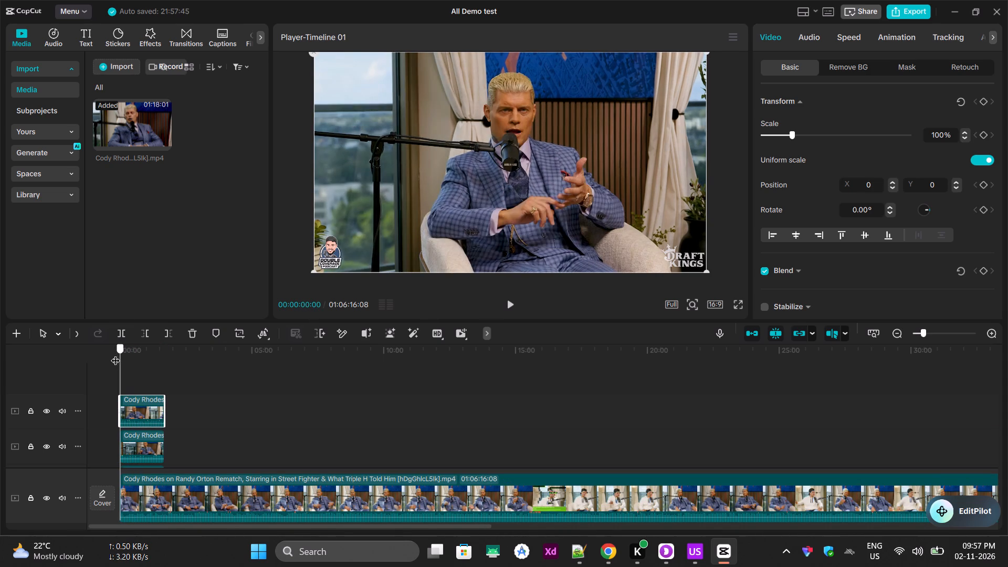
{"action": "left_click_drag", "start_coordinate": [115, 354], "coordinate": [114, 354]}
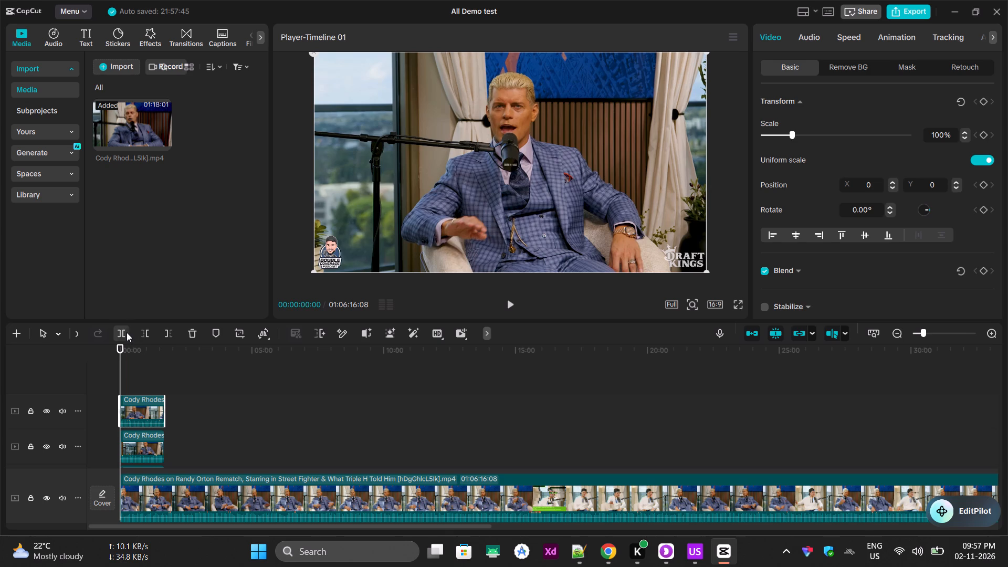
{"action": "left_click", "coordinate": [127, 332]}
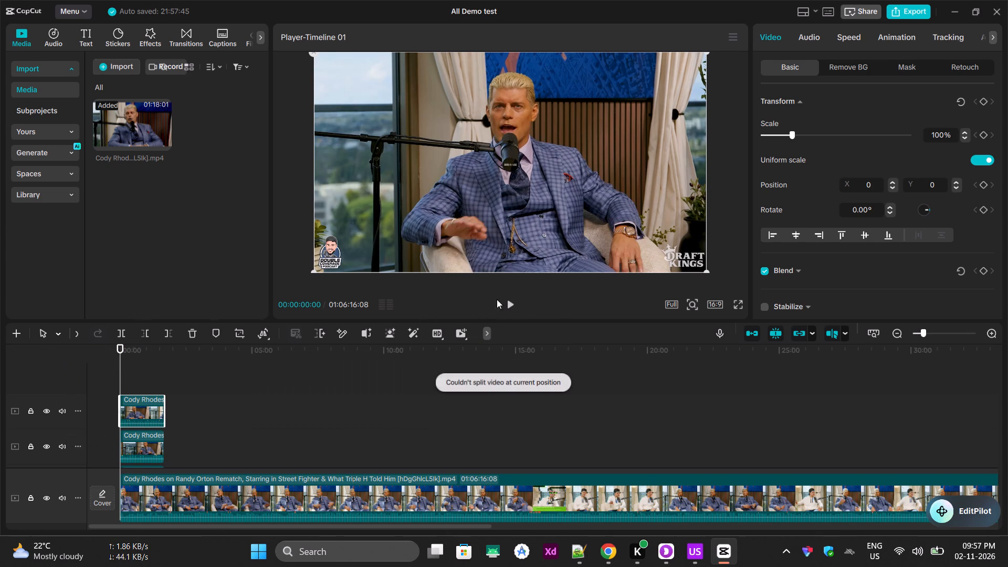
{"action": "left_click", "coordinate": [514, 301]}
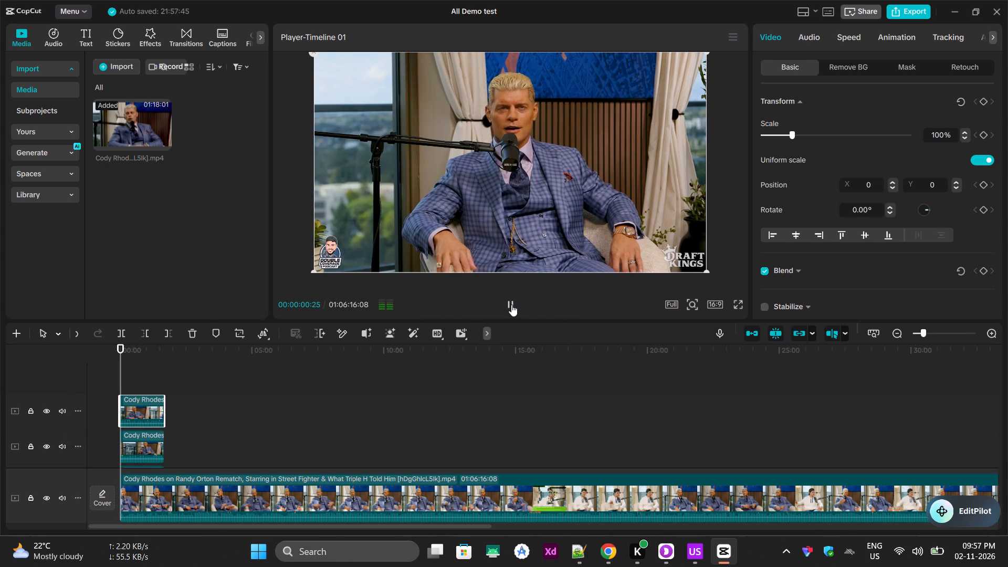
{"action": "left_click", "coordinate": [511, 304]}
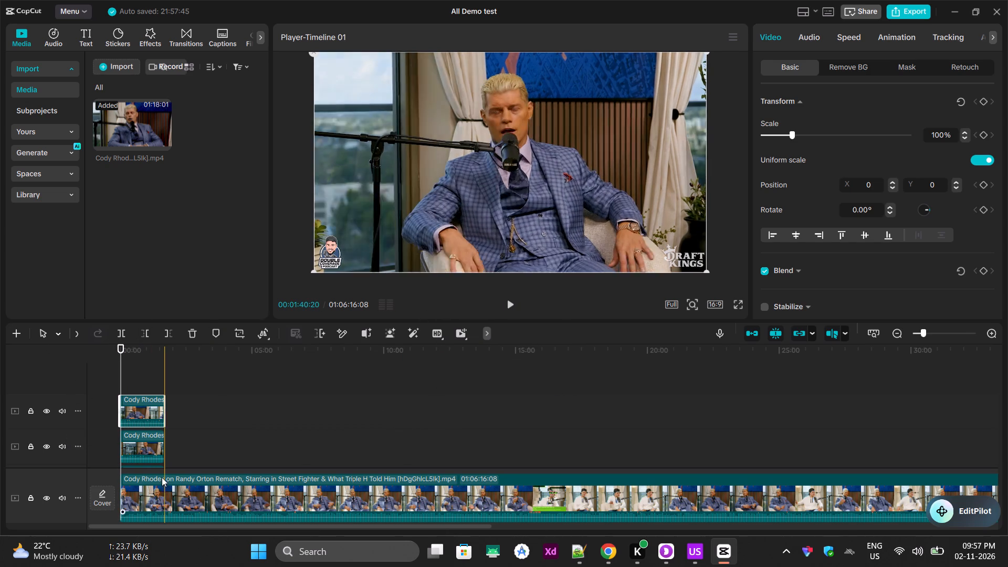
Return the playhead to 00:01:40:20, split the main-track clip there and stack the eighth segment on a new top track.
{"action": "left_click", "coordinate": [163, 377]}
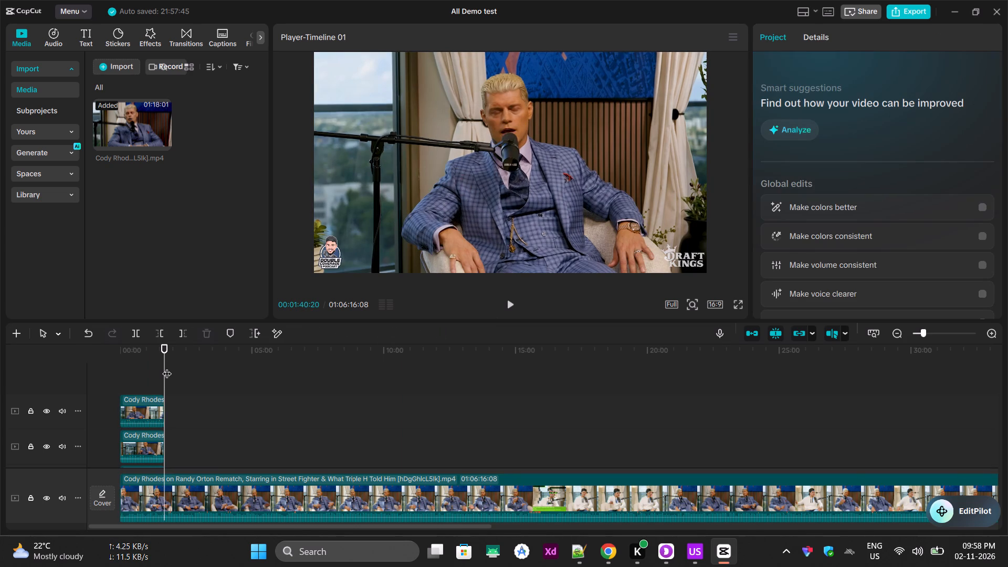
{"action": "left_click", "coordinate": [152, 493]}
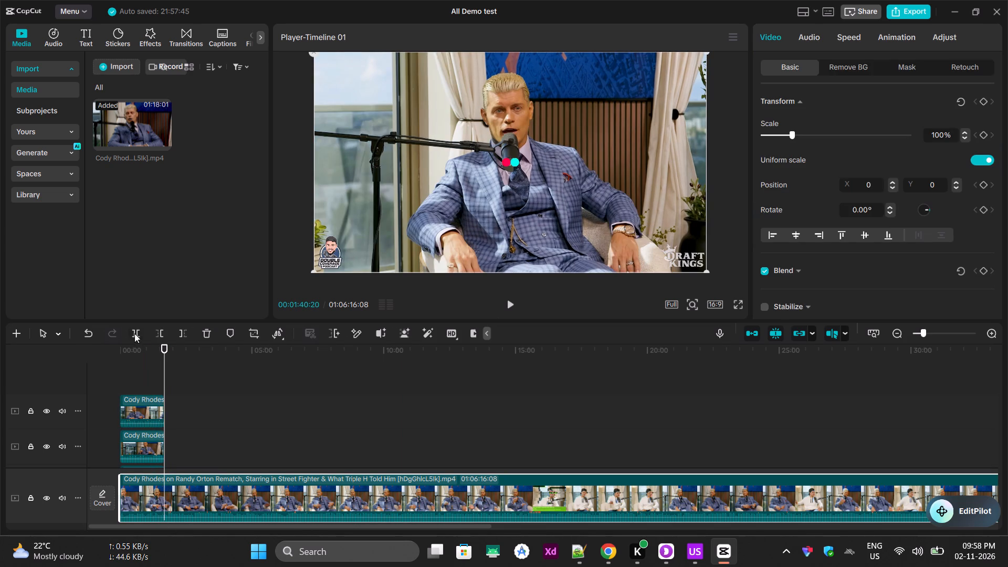
{"action": "left_click", "coordinate": [134, 333]}
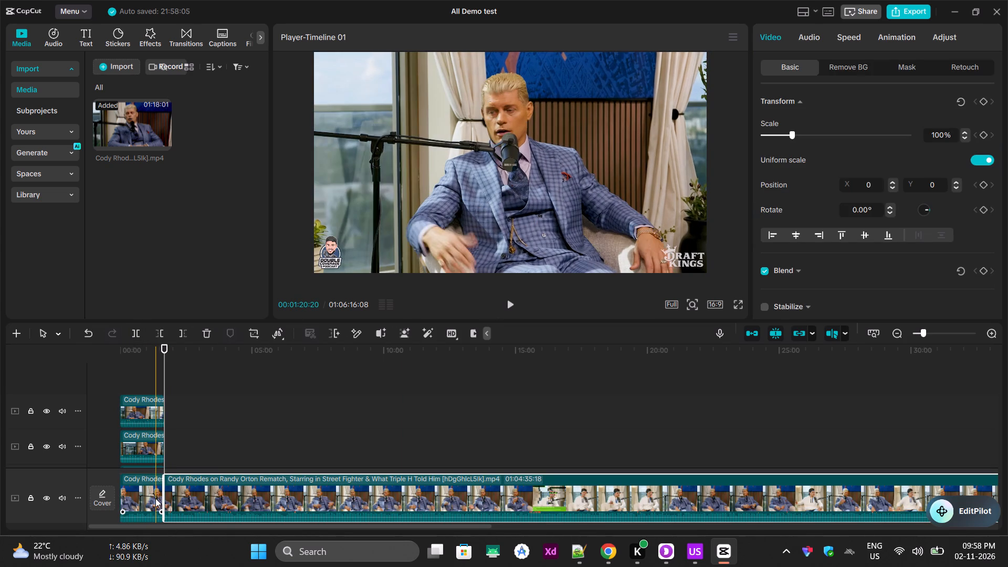
{"action": "left_click_drag", "start_coordinate": [154, 490], "coordinate": [148, 401]}
Cut a ninth segment from the main-track clip at 00:01:40:20 and stack it above the other segments.
{"action": "left_click", "coordinate": [156, 497]}
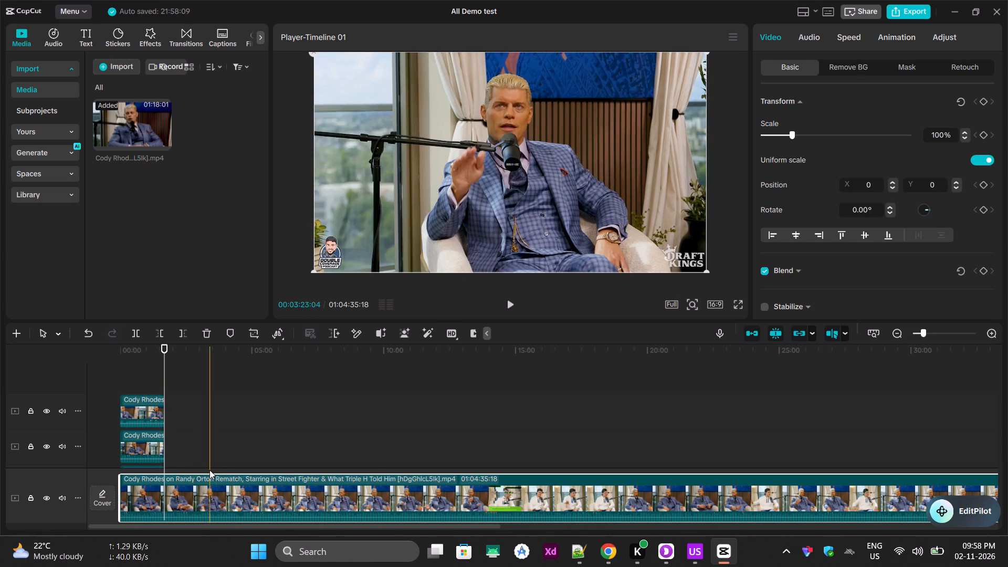
{"action": "left_click", "coordinate": [143, 332]}
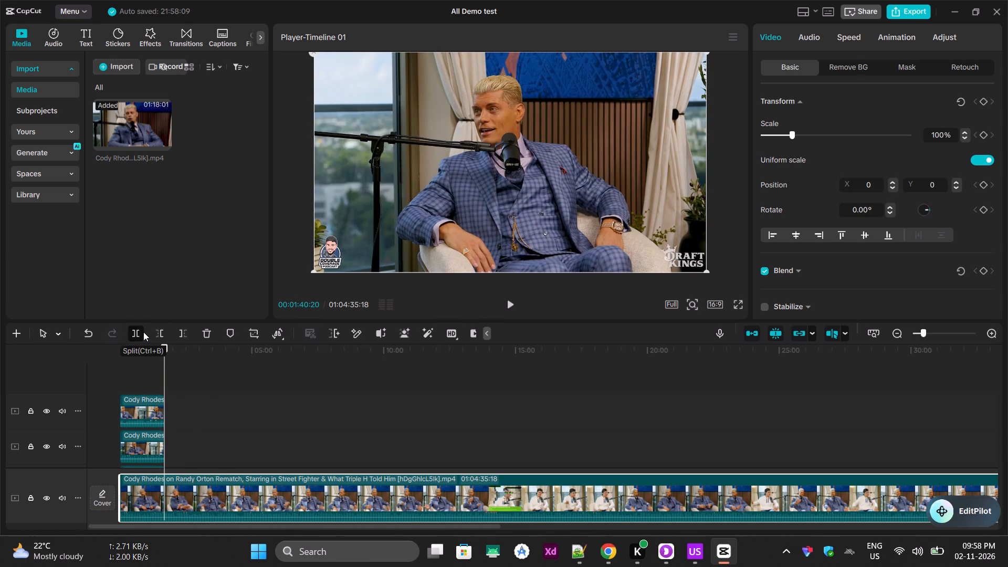
{"action": "left_click", "coordinate": [155, 498]}
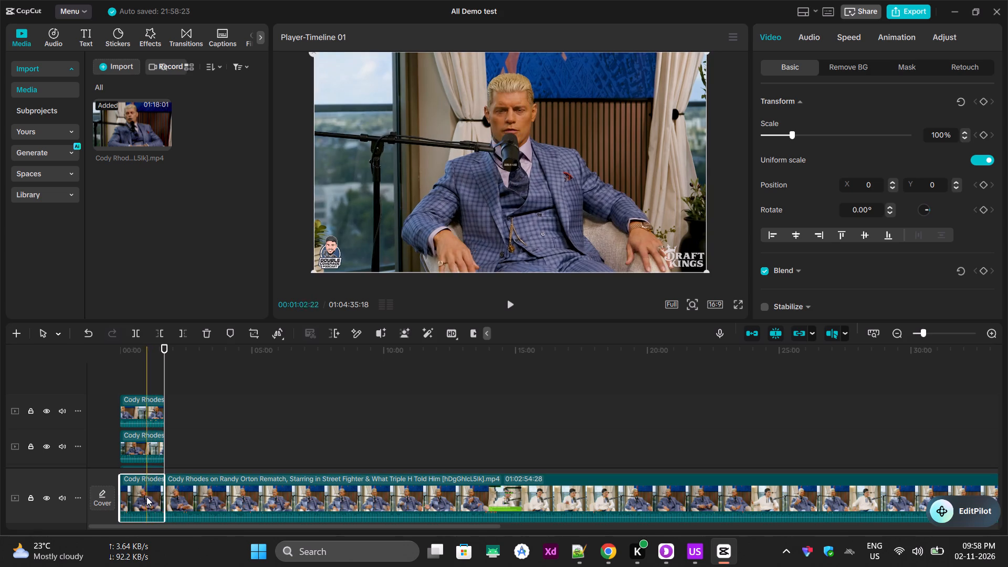
{"action": "left_click_drag", "start_coordinate": [144, 496], "coordinate": [135, 404]}
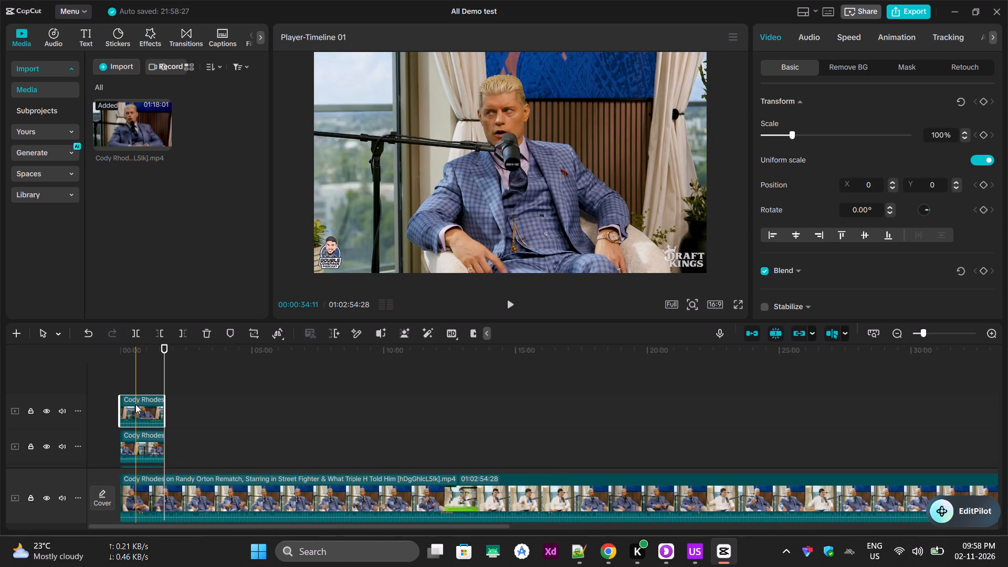
Cut a tenth segment from the main-track clip at 00:01:40:20 and stack it on top, aligned with the timeline start.
{"action": "left_click", "coordinate": [150, 499]}
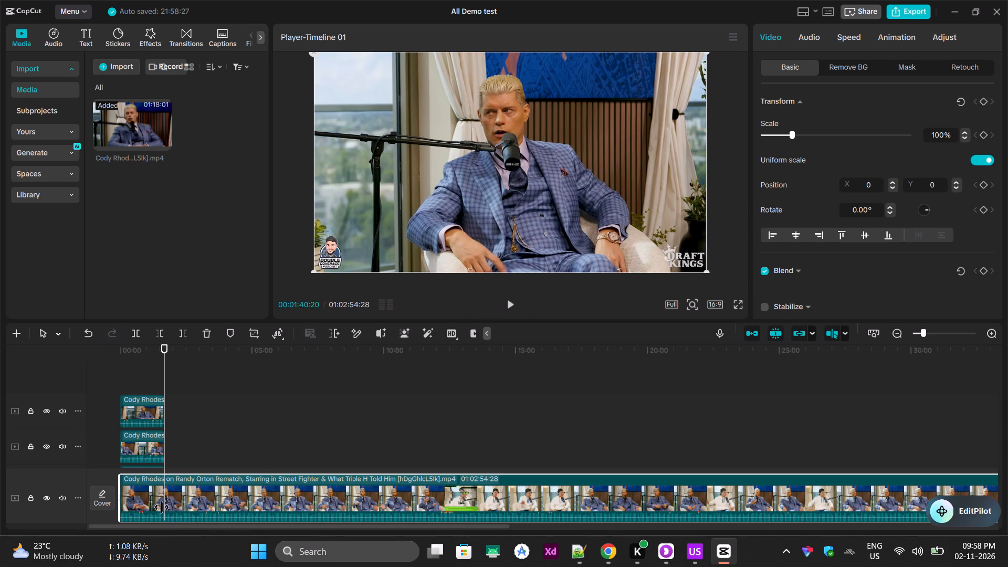
{"action": "left_click", "coordinate": [157, 502]}
{"action": "left_click", "coordinate": [136, 339]}
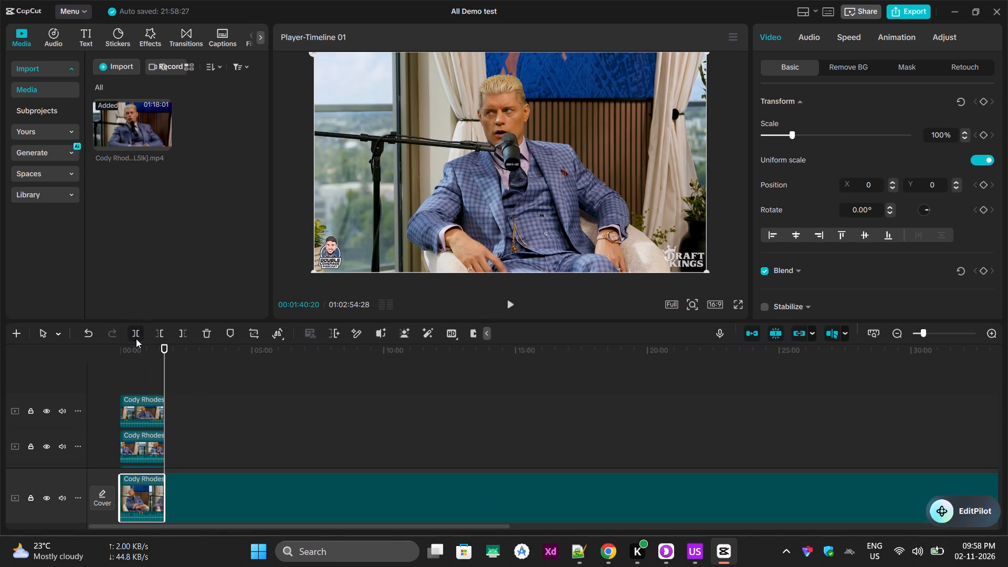
{"action": "left_click_drag", "start_coordinate": [149, 491], "coordinate": [150, 399]}
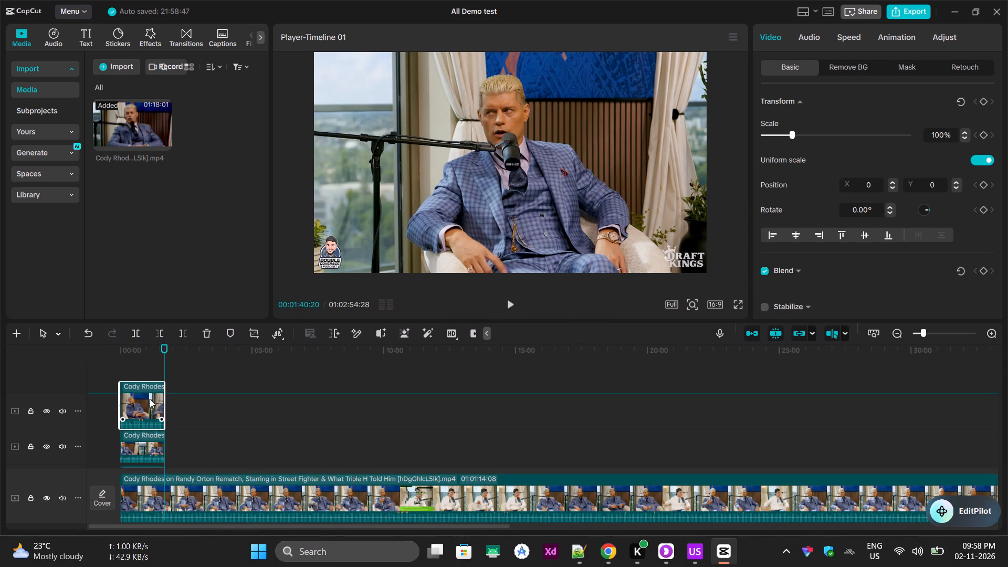
{"action": "left_click_drag", "start_coordinate": [150, 399], "coordinate": [143, 397]}
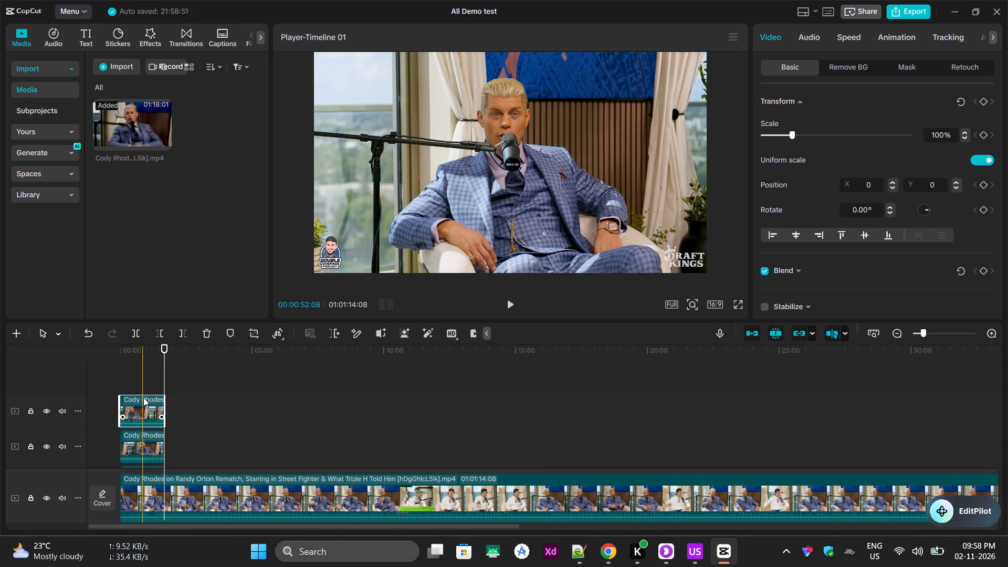
Cut an eleventh segment from the main-track clip at 00:01:40:20 and stack it on a new top track.
{"action": "left_click", "coordinate": [143, 498]}
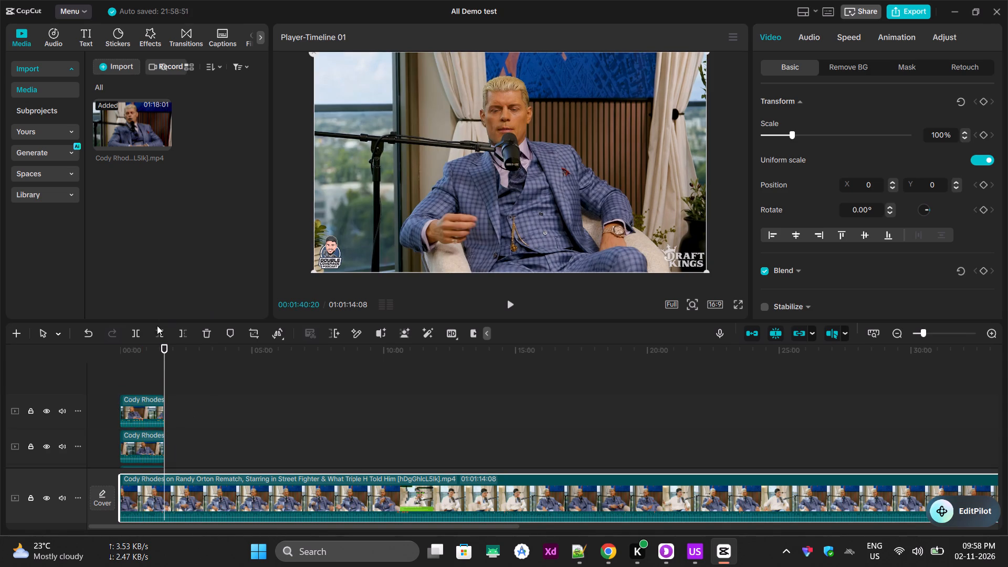
{"action": "left_click", "coordinate": [136, 334]}
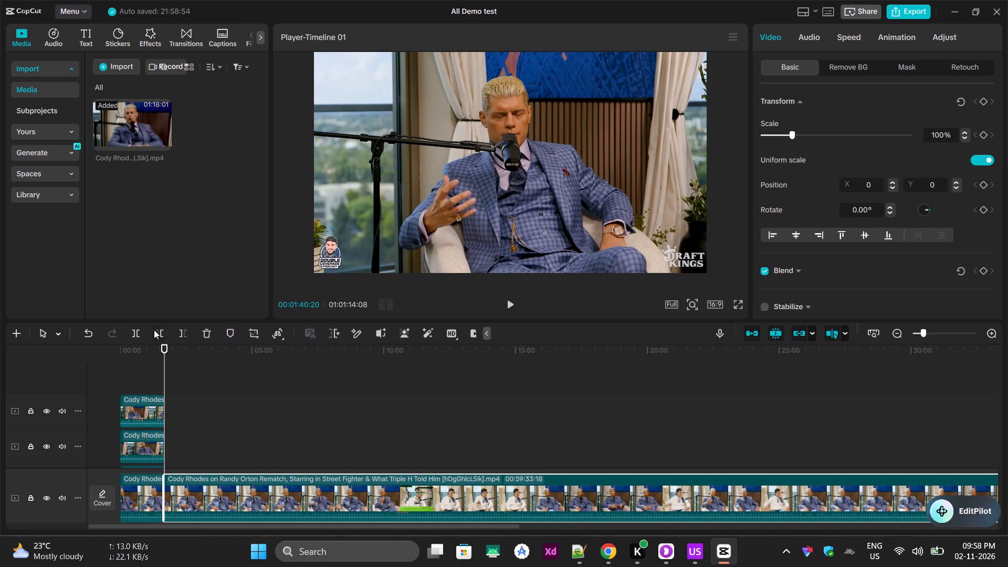
{"action": "left_click_drag", "start_coordinate": [140, 496], "coordinate": [136, 398]}
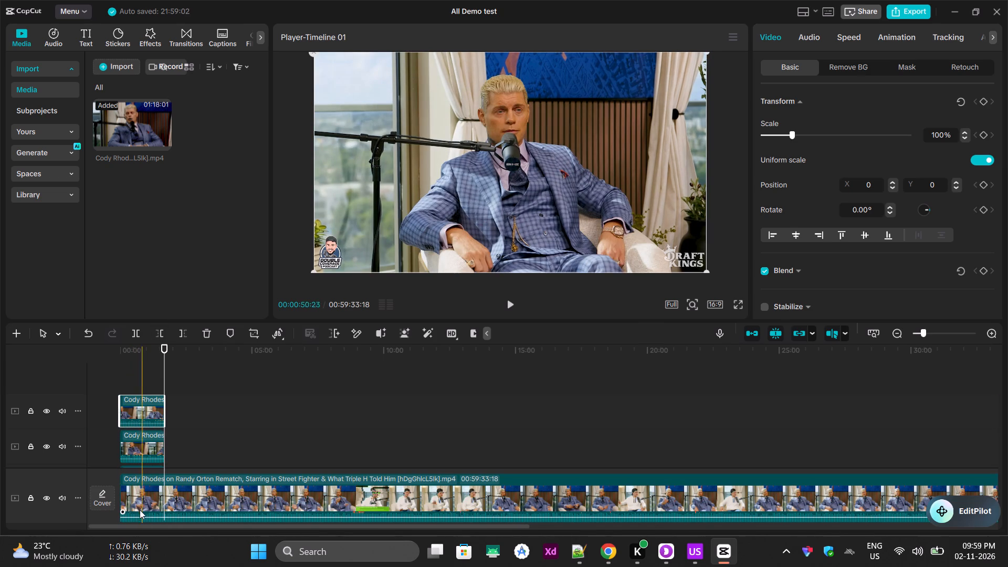
Cut a twelfth segment from the main-track clip at 00:01:40:20 and stack it on top, aligned with the timeline start.
{"action": "left_click", "coordinate": [141, 493]}
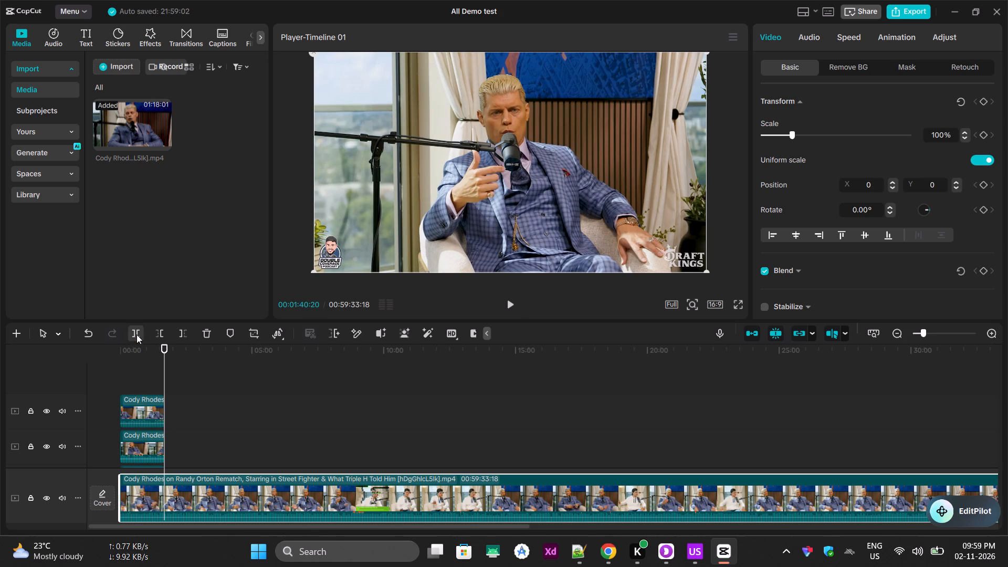
{"action": "left_click", "coordinate": [136, 334]}
{"action": "left_click_drag", "start_coordinate": [142, 499], "coordinate": [140, 401]}
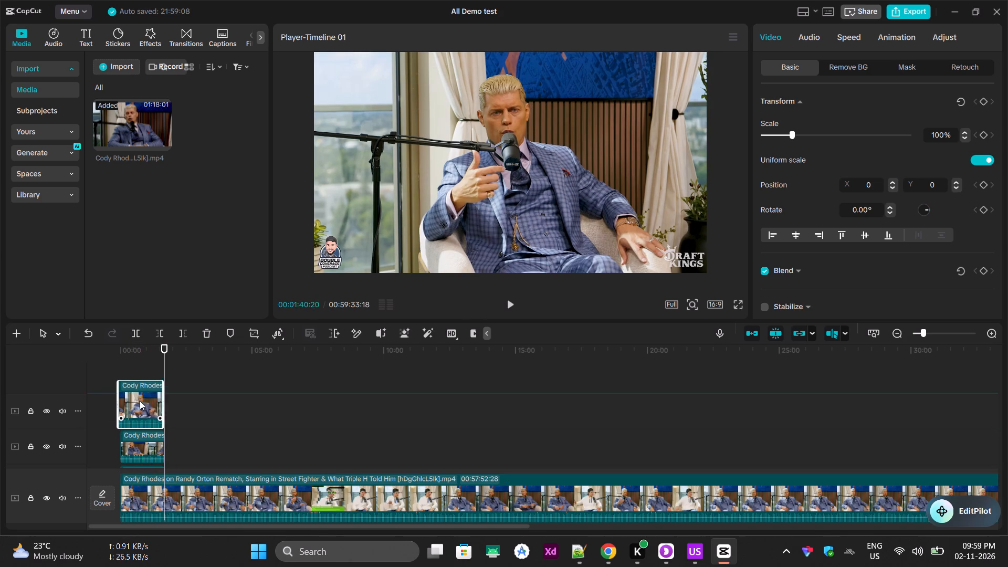
{"action": "left_click_drag", "start_coordinate": [140, 401], "coordinate": [138, 390]}
Cut a thirteenth segment from the main-track clip at 00:01:40:20 and stack it on a new top track.
{"action": "left_click", "coordinate": [145, 497]}
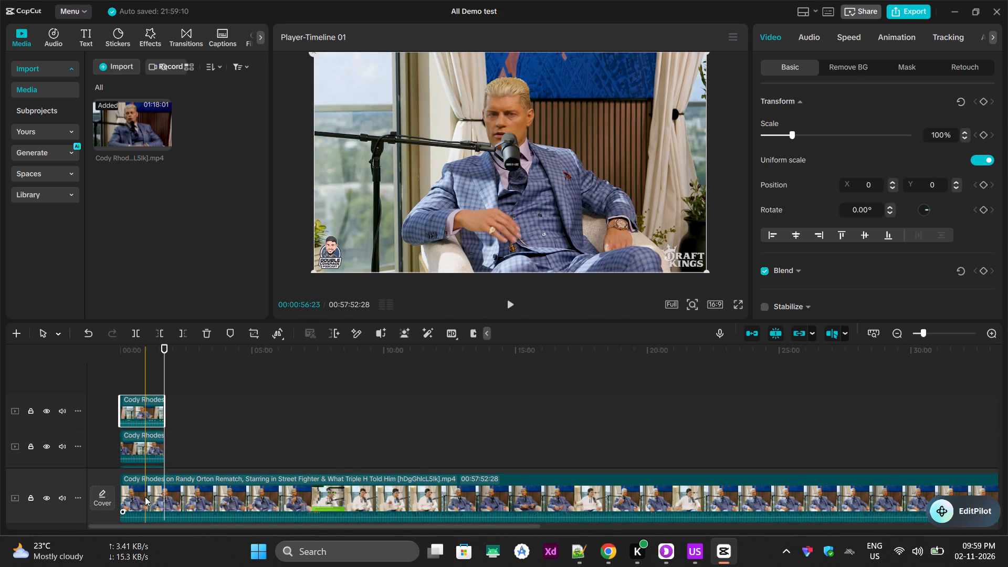
{"action": "left_click", "coordinate": [140, 332]}
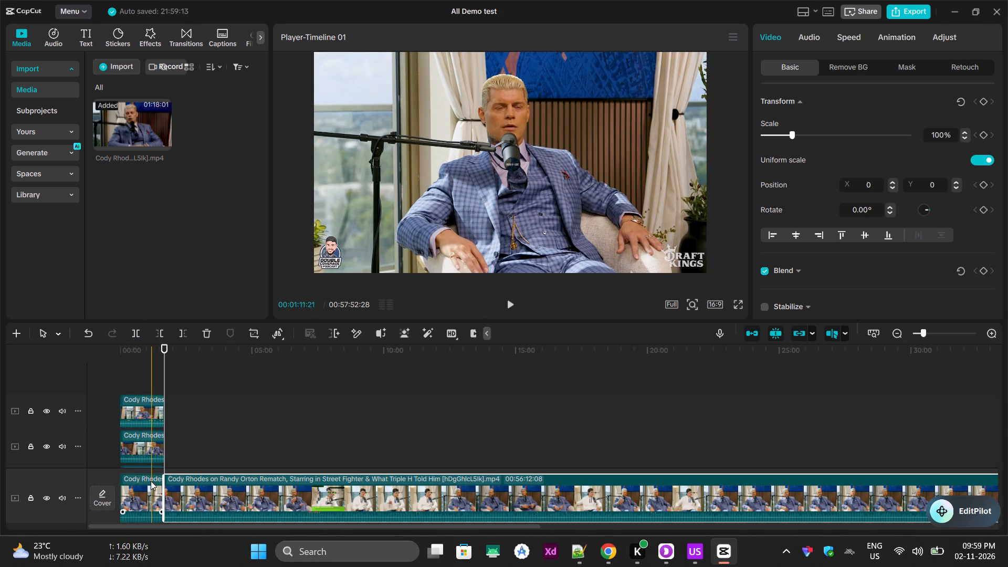
{"action": "left_click_drag", "start_coordinate": [146, 492], "coordinate": [141, 363]}
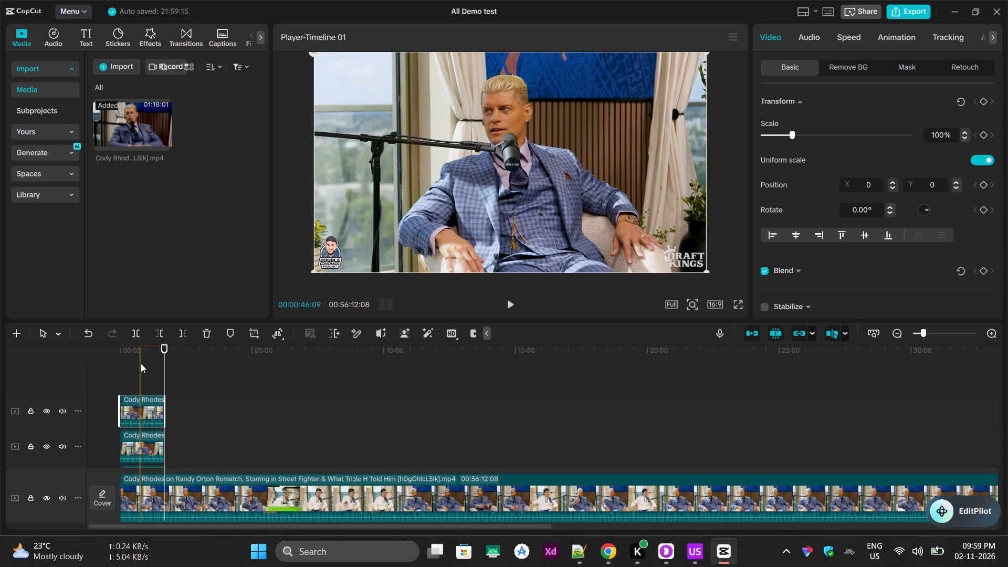
Cut a fourteenth segment from the main-track clip at 00:01:40:20 and stack it above the other segments.
{"action": "left_click", "coordinate": [145, 500]}
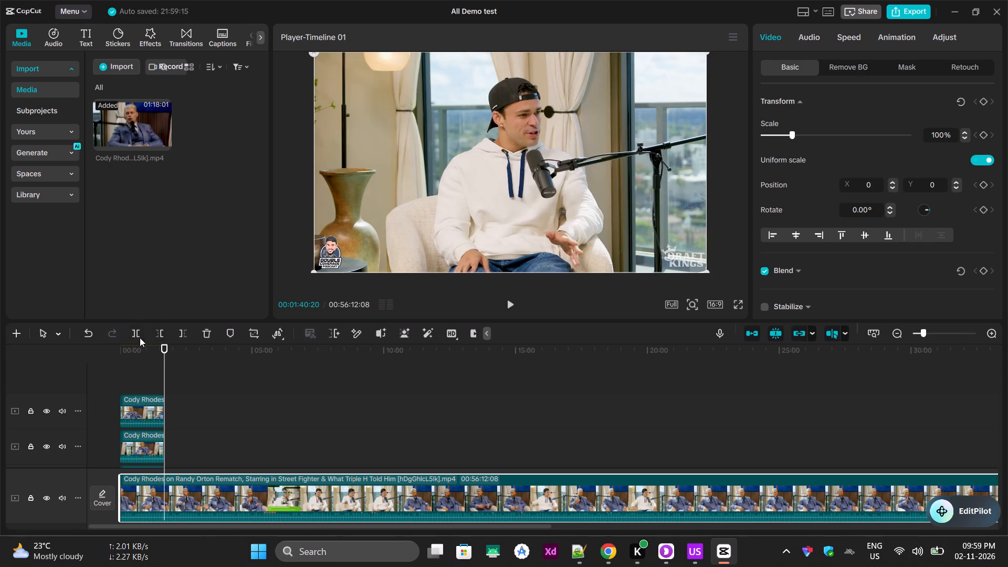
{"action": "left_click", "coordinate": [138, 336]}
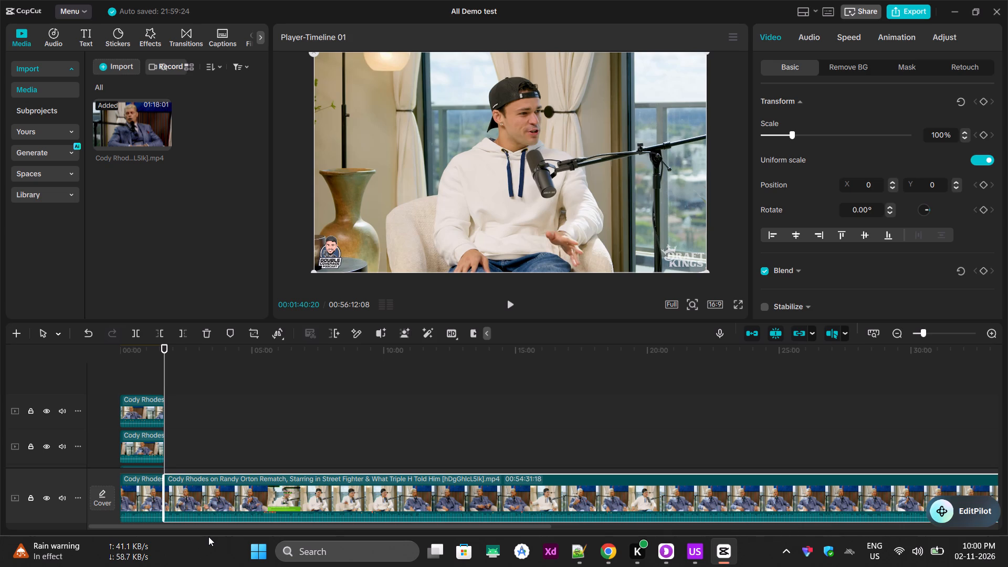
{"action": "left_click_drag", "start_coordinate": [149, 505], "coordinate": [140, 412]}
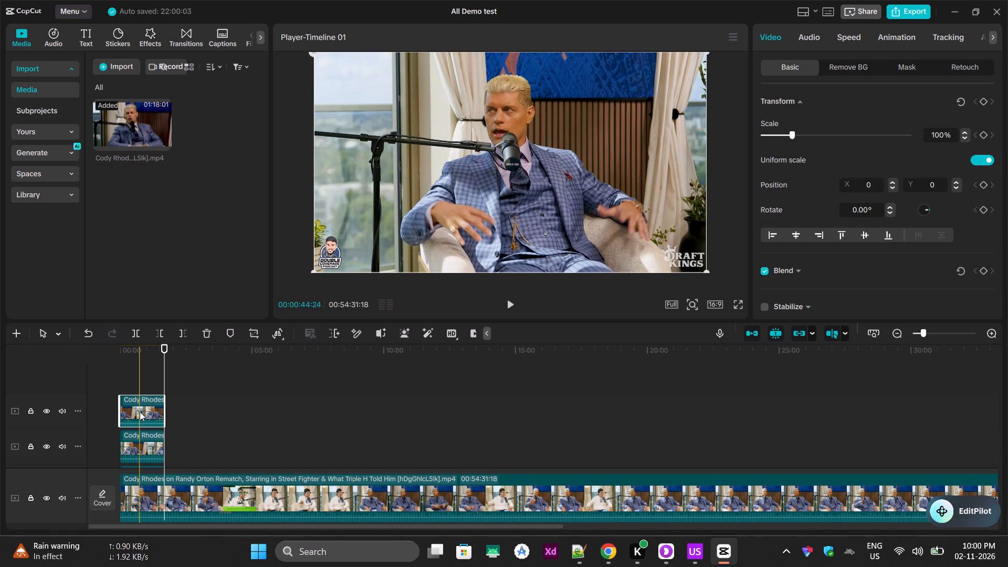
Cut a fifteenth segment from the main-track clip at 00:01:40:20 and stack it on a new top track at the timeline start.
{"action": "scroll", "coordinate": [140, 412], "scroll_direction": "up", "scroll_amount": 1}
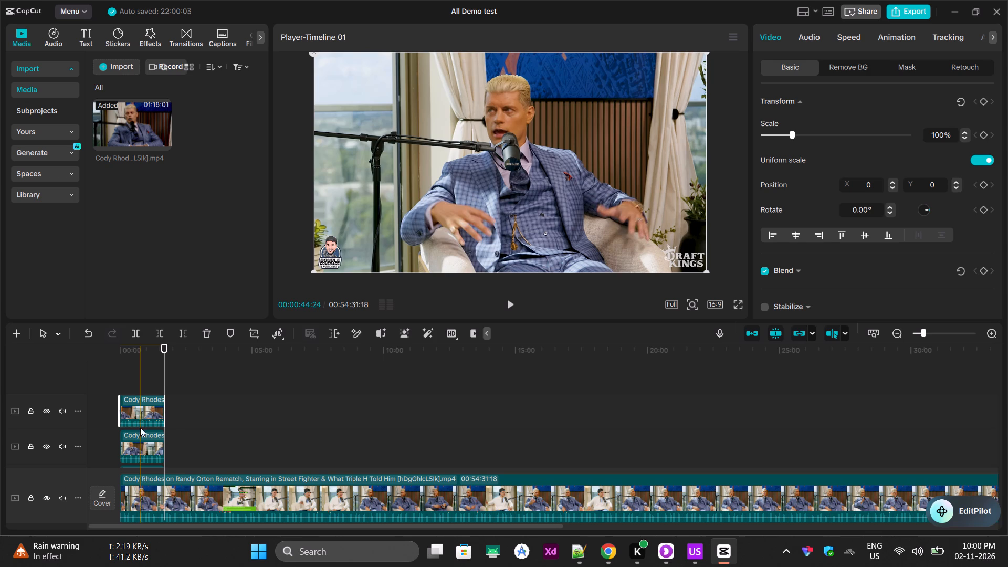
{"action": "left_click", "coordinate": [152, 508]}
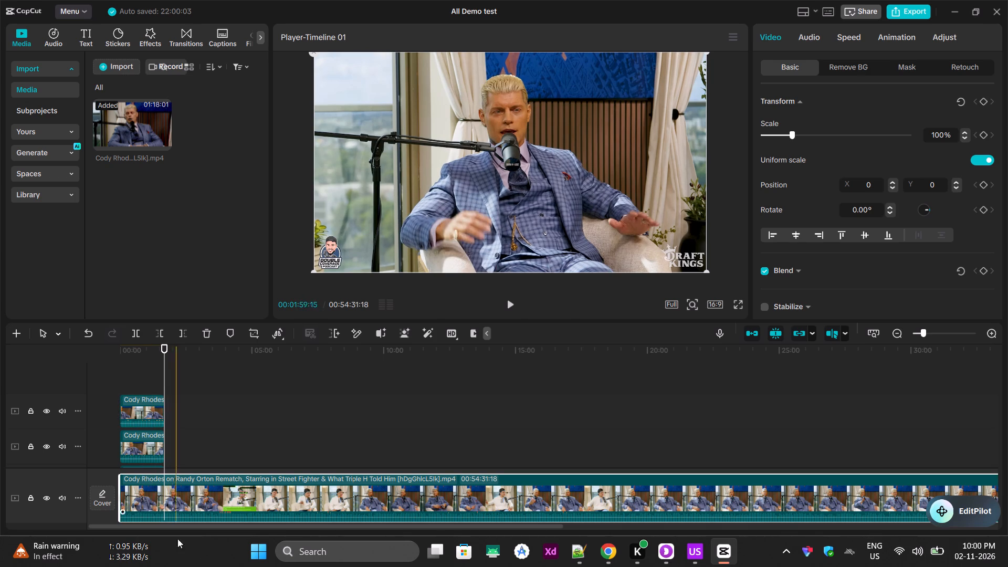
{"action": "left_click", "coordinate": [136, 335]}
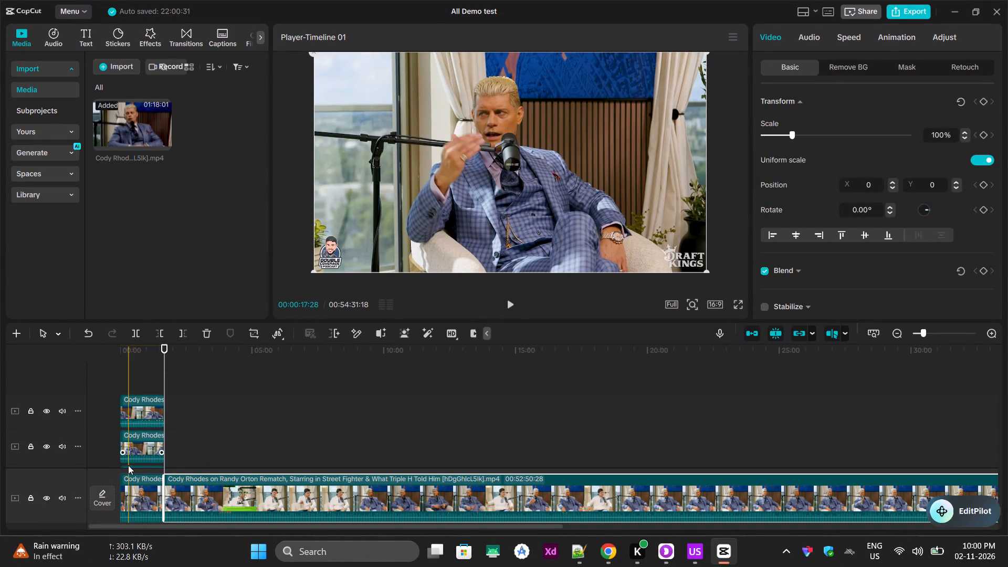
{"action": "left_click_drag", "start_coordinate": [140, 493], "coordinate": [140, 386]}
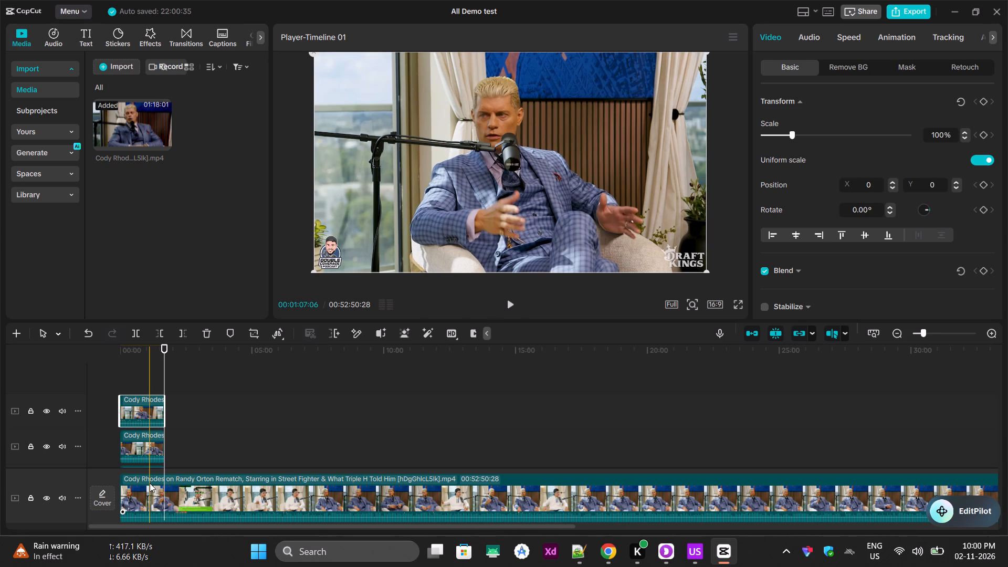
Cut a sixteenth segment from the main-track clip at 00:01:40:20 and stack it on a new top track at the timeline start.
{"action": "left_click", "coordinate": [145, 499]}
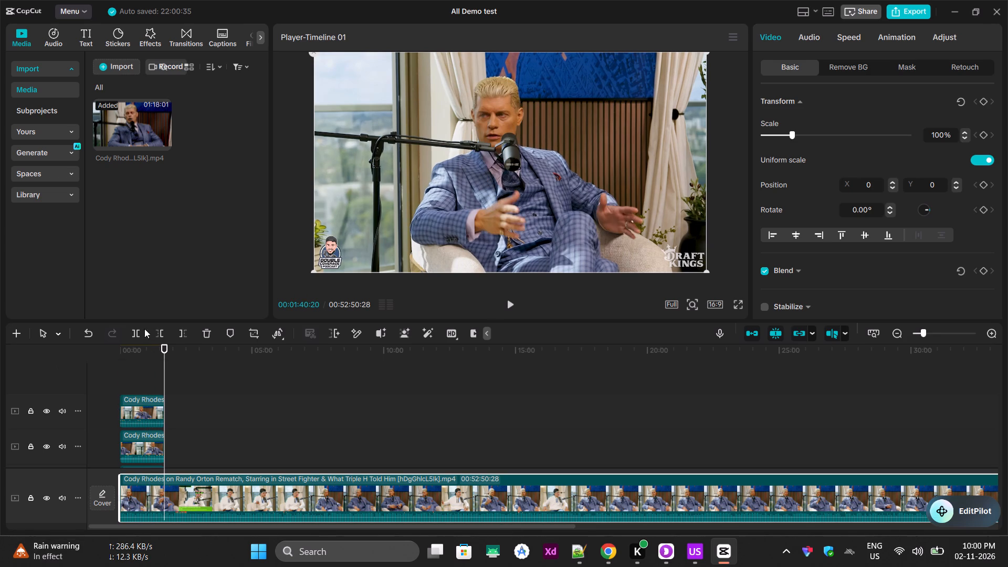
{"action": "left_click", "coordinate": [138, 332]}
{"action": "left_click_drag", "start_coordinate": [142, 502], "coordinate": [141, 464]}
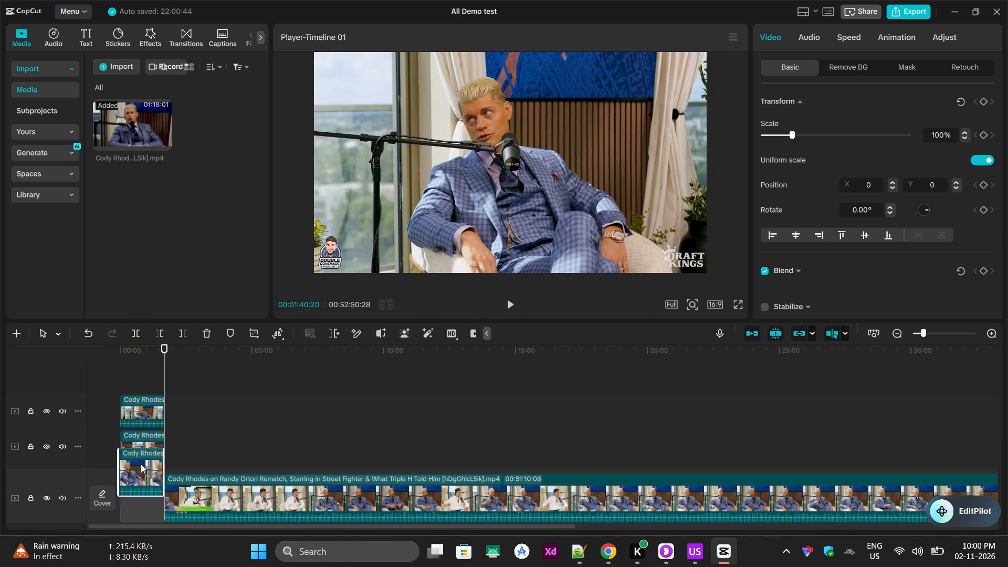
{"action": "left_click_drag", "start_coordinate": [141, 464], "coordinate": [137, 401]}
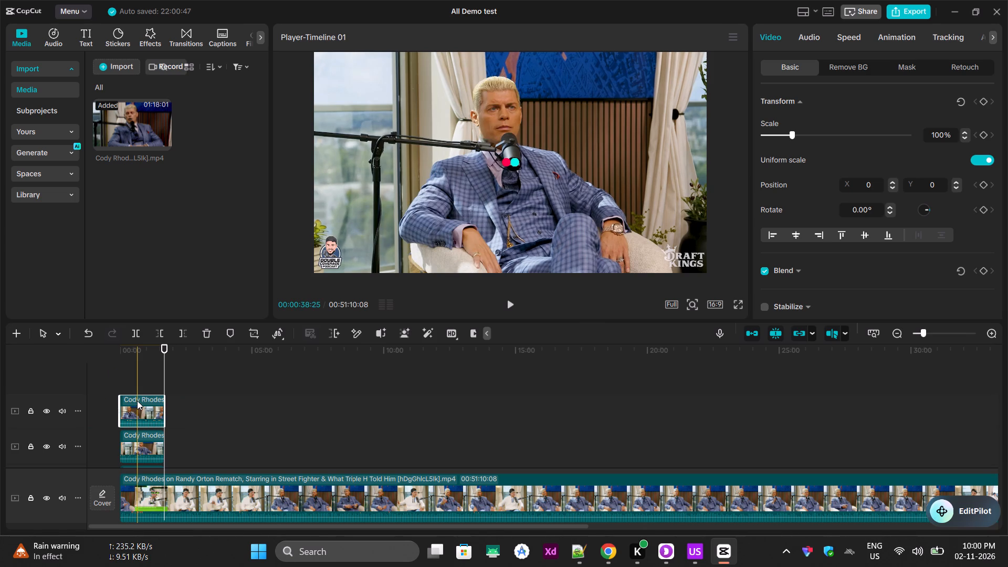
Cut a seventeenth segment from the main-track clip at 00:01:40:20 and stack it above the other segments.
{"action": "left_click", "coordinate": [149, 500]}
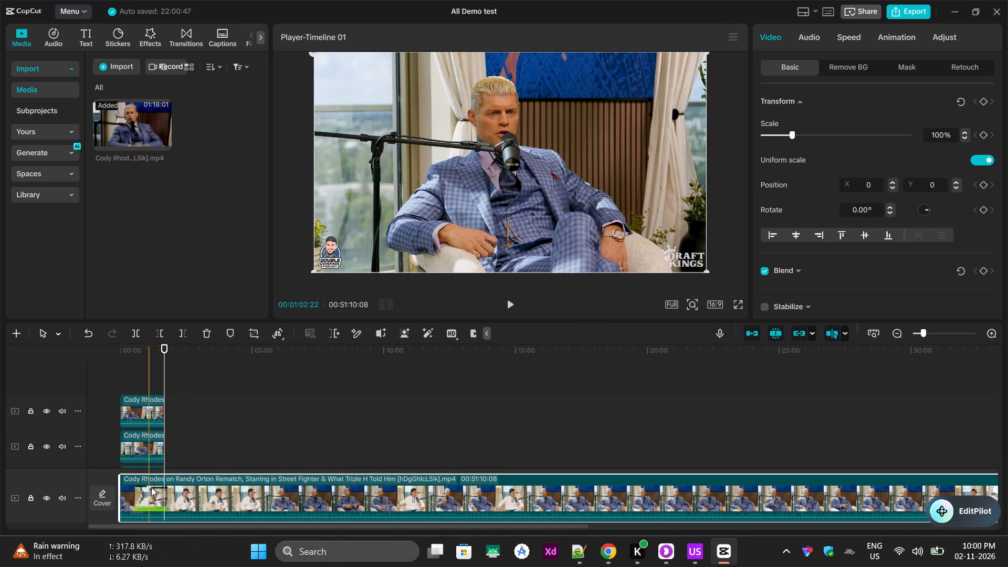
{"action": "left_click", "coordinate": [134, 336]}
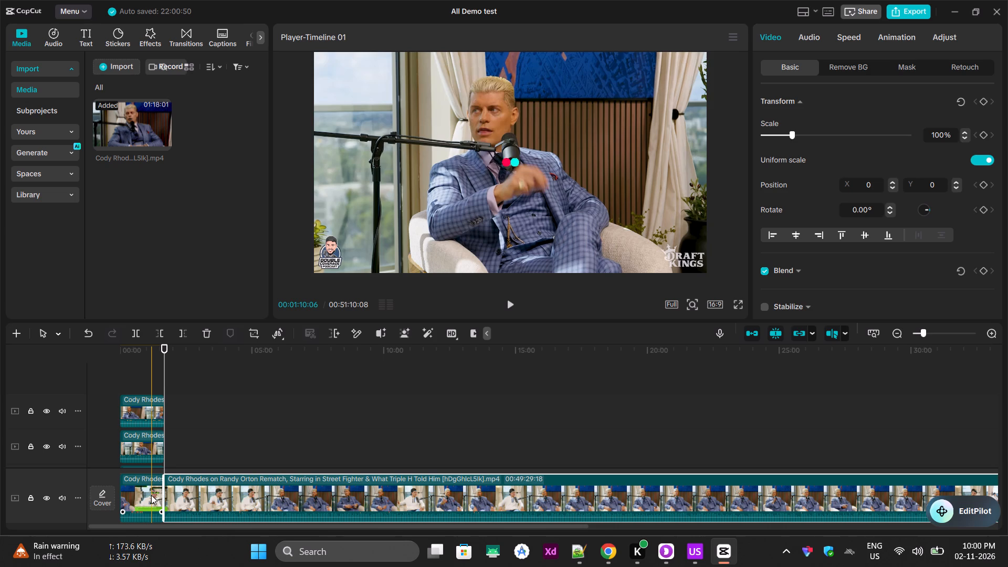
{"action": "left_click_drag", "start_coordinate": [148, 495], "coordinate": [139, 406]}
Cut an eighteenth segment from the main-track clip at 00:01:40:20 and stack it on a new top track.
{"action": "left_click", "coordinate": [144, 495]}
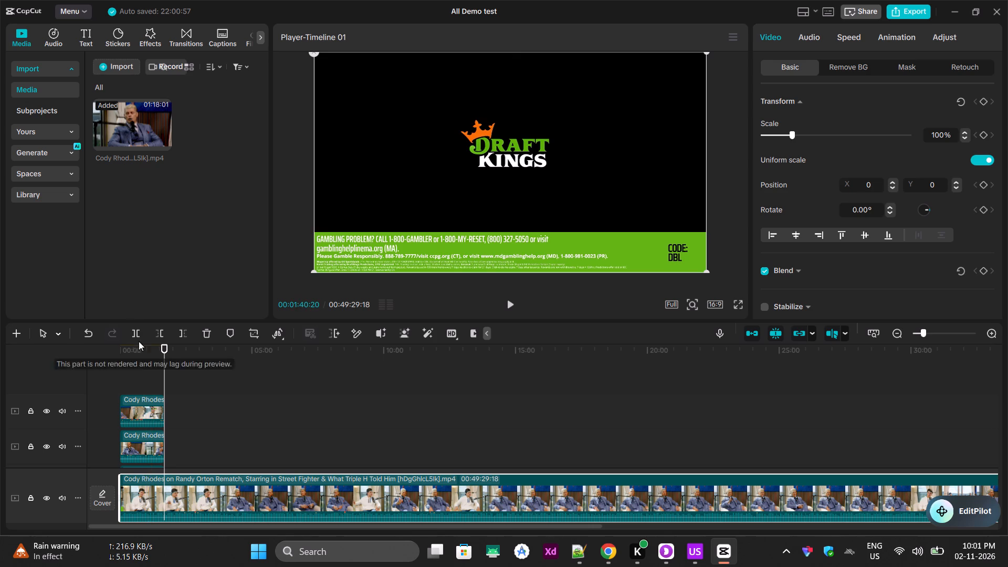
{"action": "left_click", "coordinate": [129, 329]}
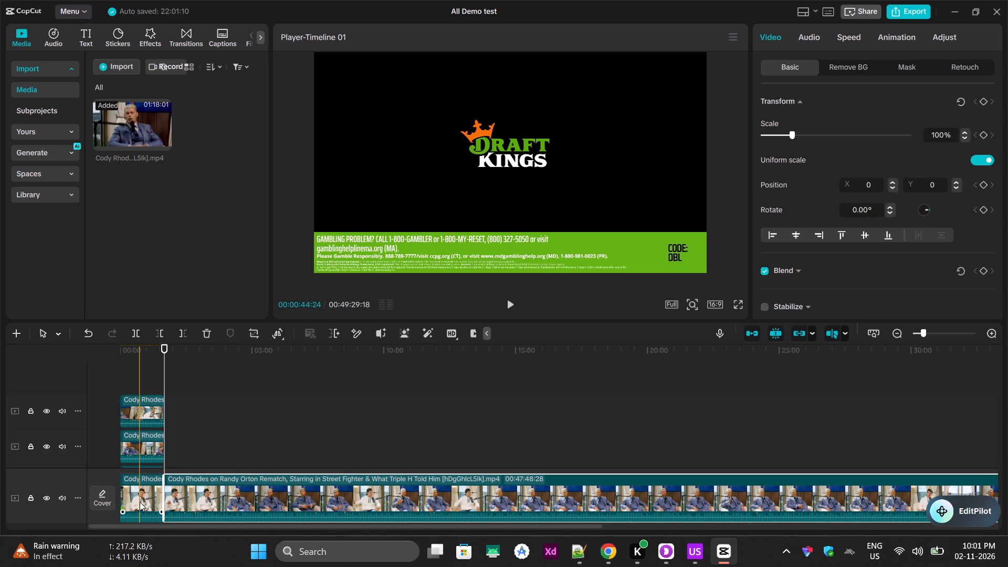
{"action": "left_click_drag", "start_coordinate": [140, 501], "coordinate": [133, 399]}
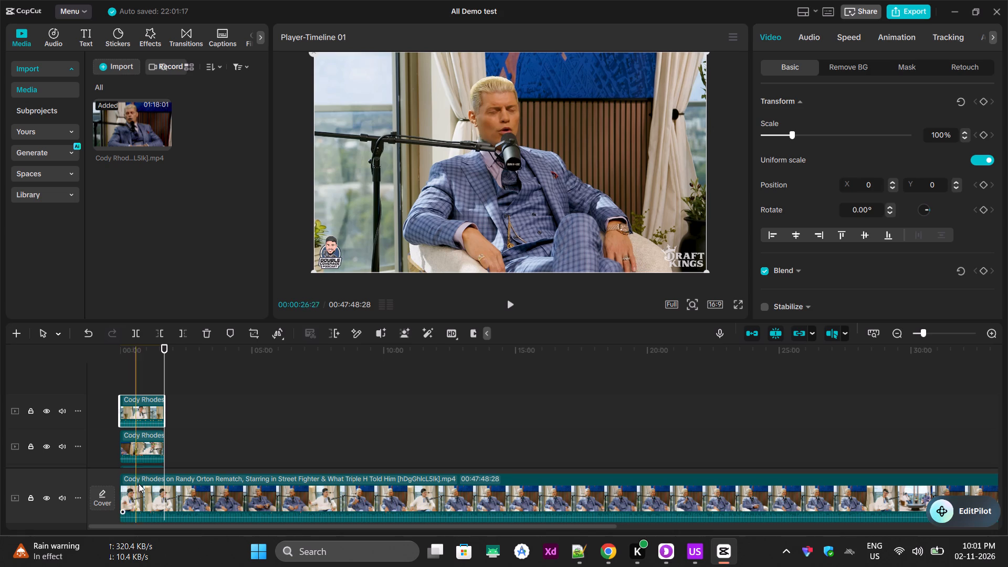
Cut a nineteenth segment from the main-track clip at 00:01:40:20 and stack it on top, aligned with the timeline start.
{"action": "left_click", "coordinate": [145, 497]}
{"action": "left_click", "coordinate": [133, 335]}
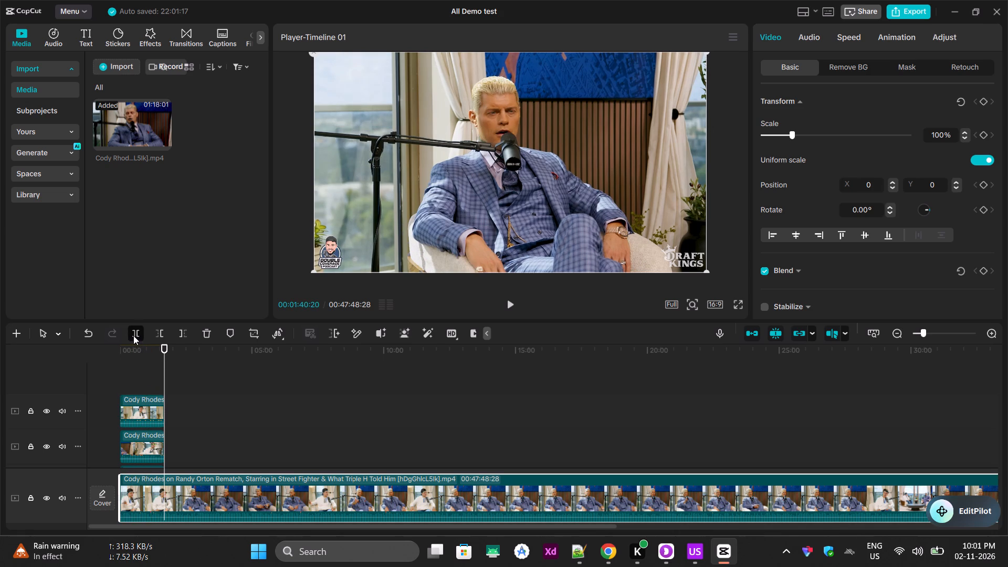
{"action": "left_click_drag", "start_coordinate": [136, 505], "coordinate": [138, 402]}
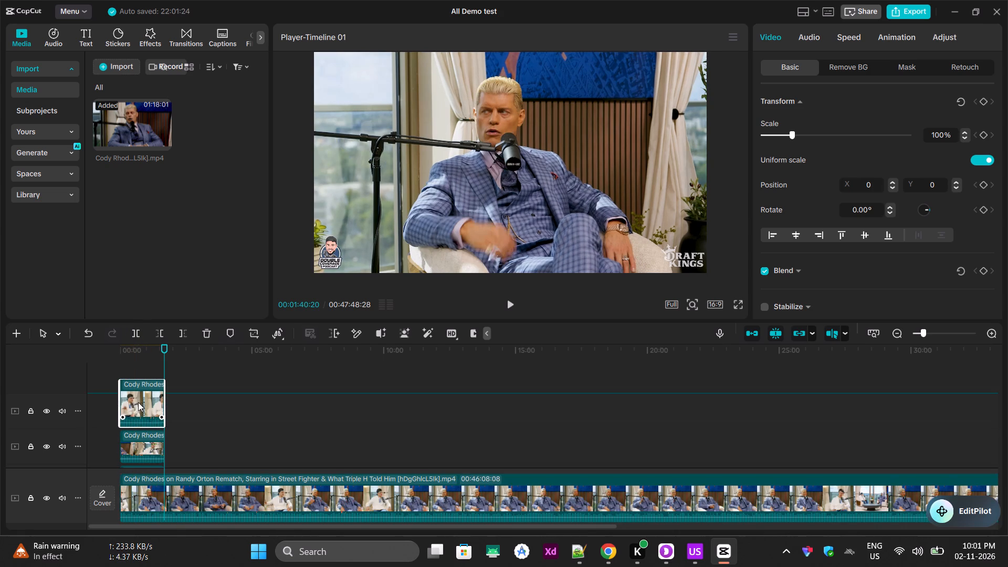
{"action": "left_click_drag", "start_coordinate": [138, 402], "coordinate": [134, 393]}
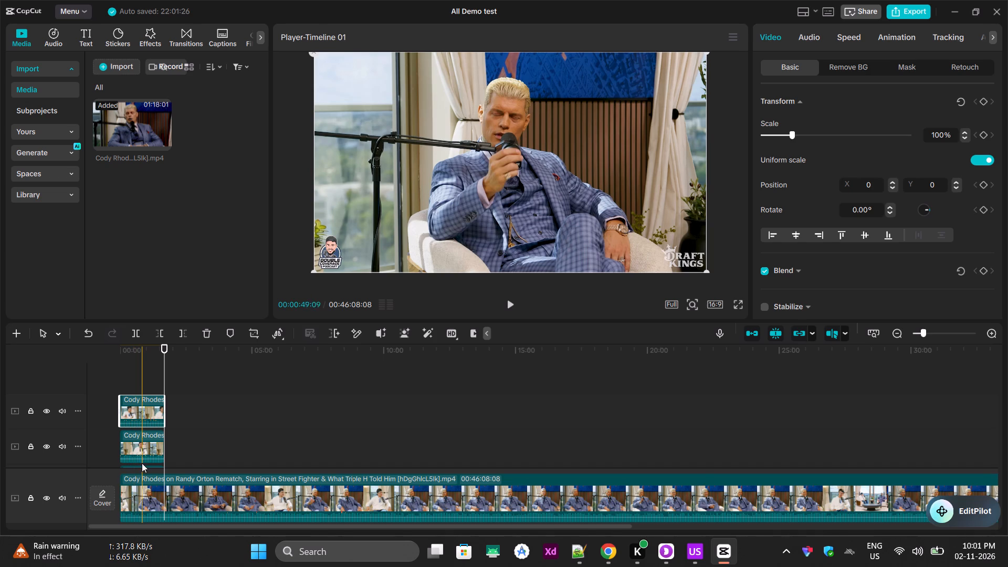
Cut a twentieth segment from the main-track clip at 00:01:40:20 and stack it on a new top track.
{"action": "left_click", "coordinate": [142, 489]}
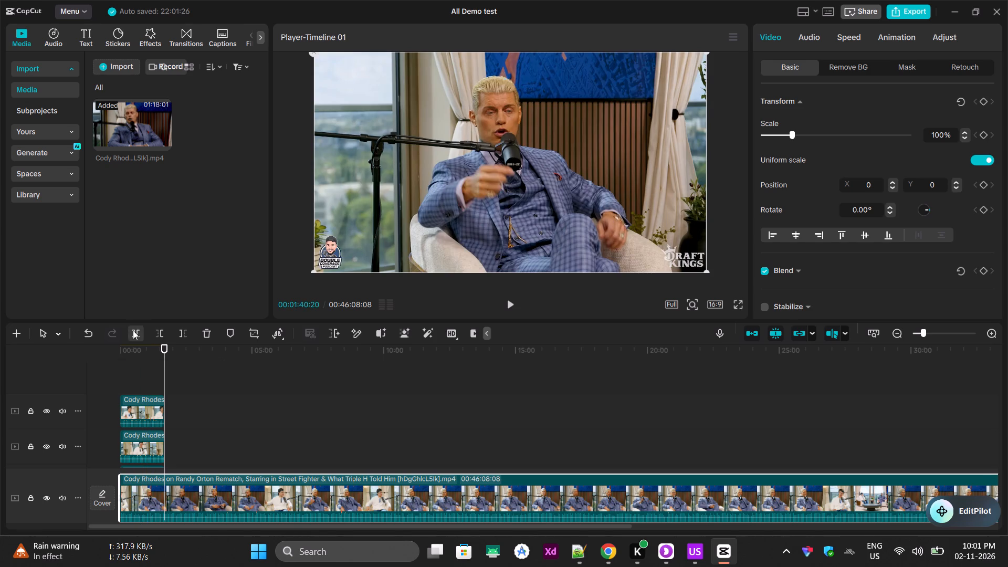
{"action": "left_click", "coordinate": [133, 330]}
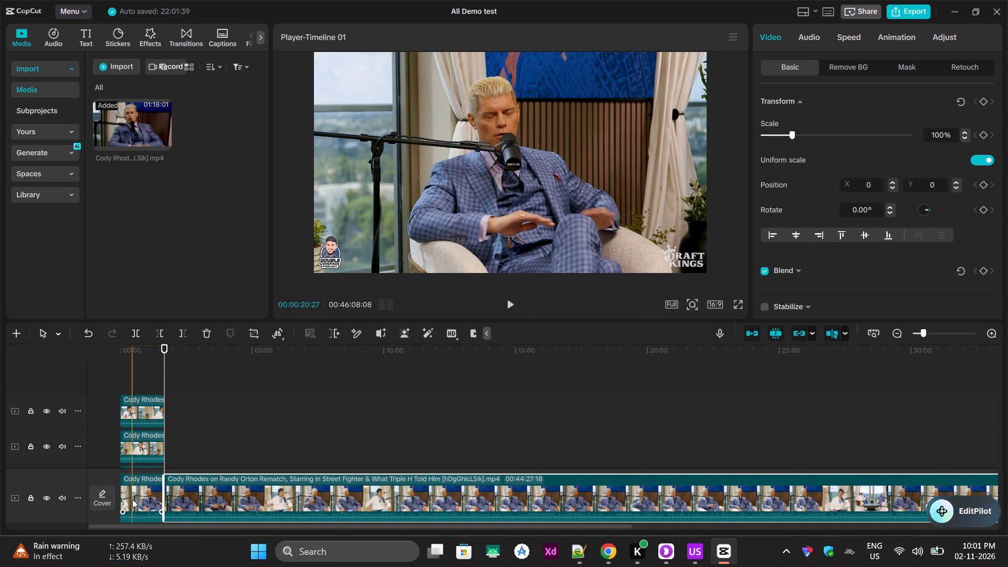
{"action": "left_click_drag", "start_coordinate": [142, 497], "coordinate": [128, 387]}
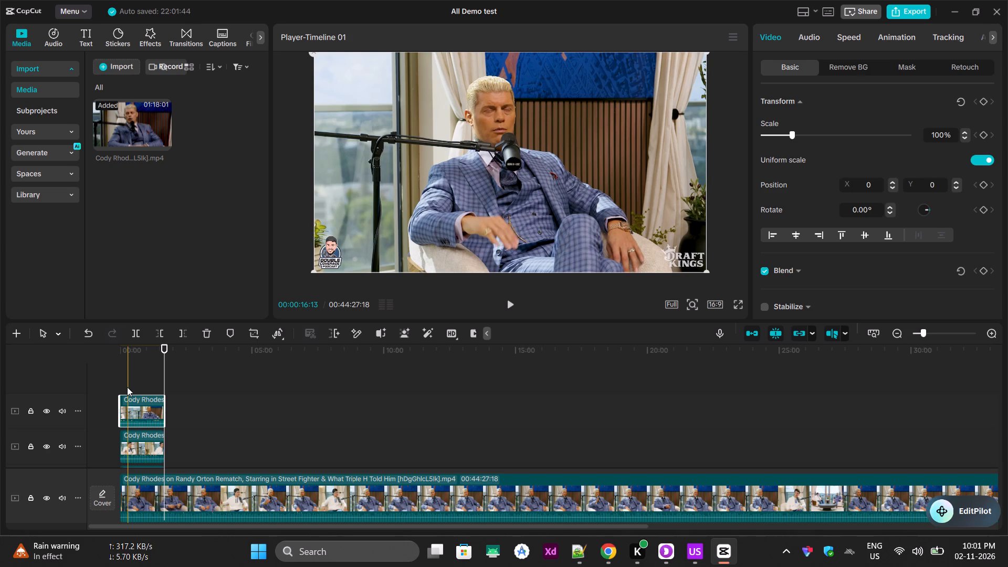
Cut a twenty-first segment from the main-track clip at 00:01:40:20 and stack it above the other segments.
{"action": "left_click", "coordinate": [152, 505]}
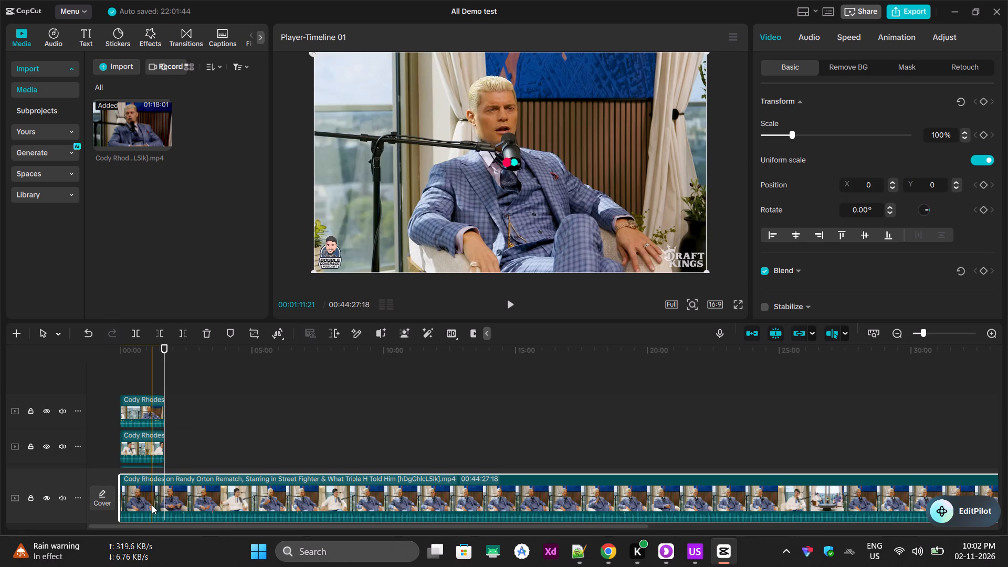
{"action": "left_click", "coordinate": [136, 333]}
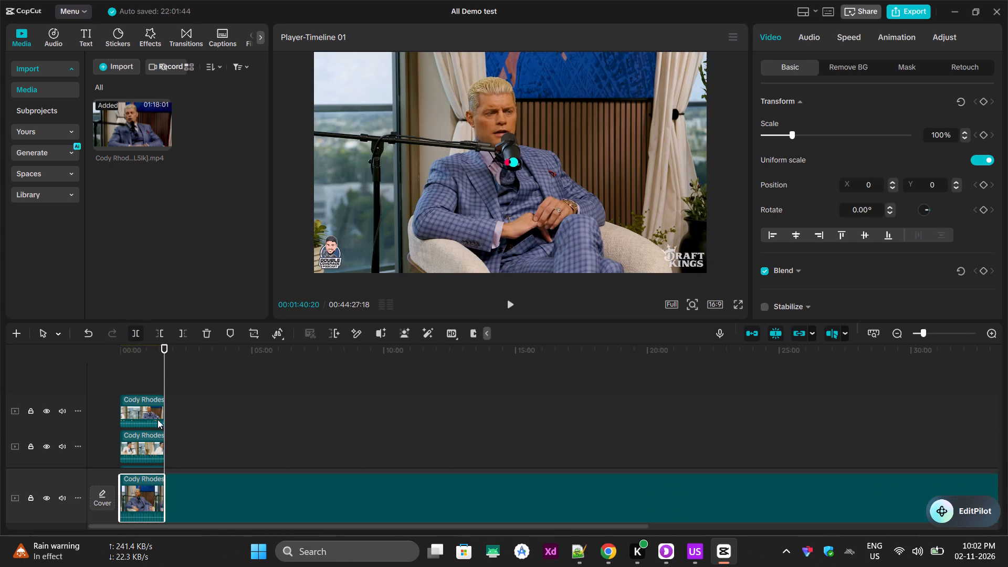
{"action": "left_click", "coordinate": [144, 500]}
{"action": "left_click_drag", "start_coordinate": [144, 500], "coordinate": [127, 382]}
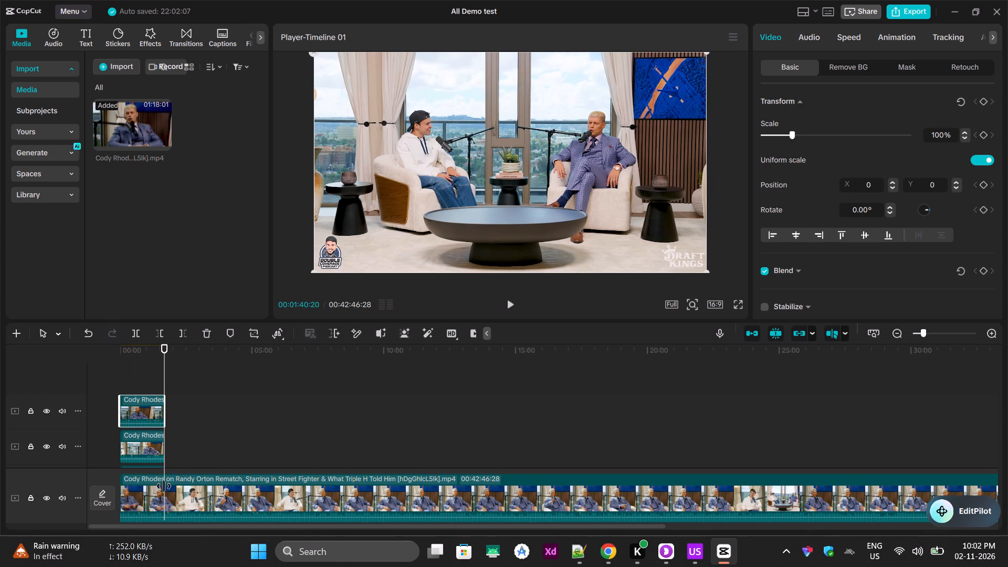
Cut a twenty-second segment from the main-track clip at 00:01:40:20 and stack it on a new top track at the timeline start.
{"action": "left_click", "coordinate": [153, 499]}
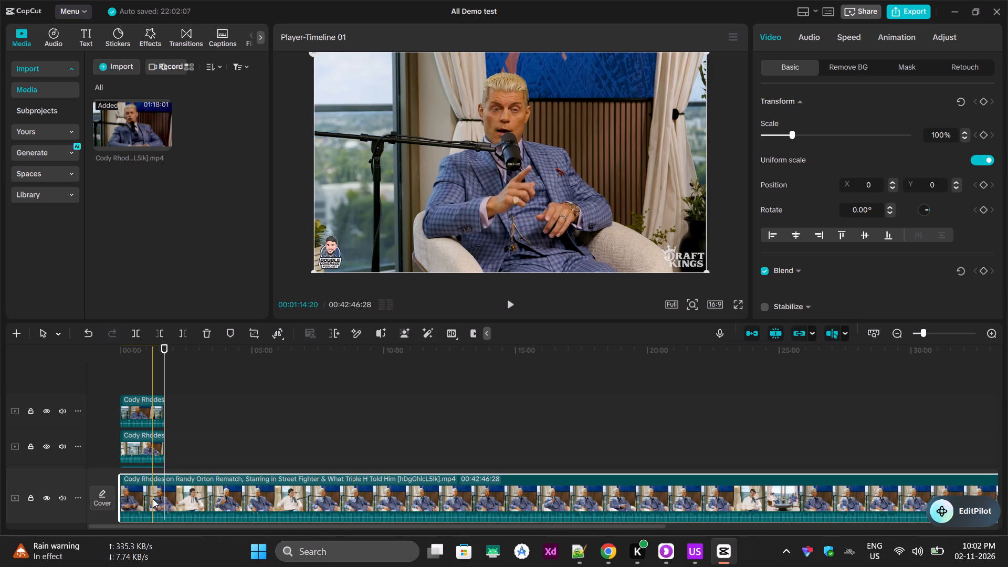
{"action": "left_click", "coordinate": [134, 339]}
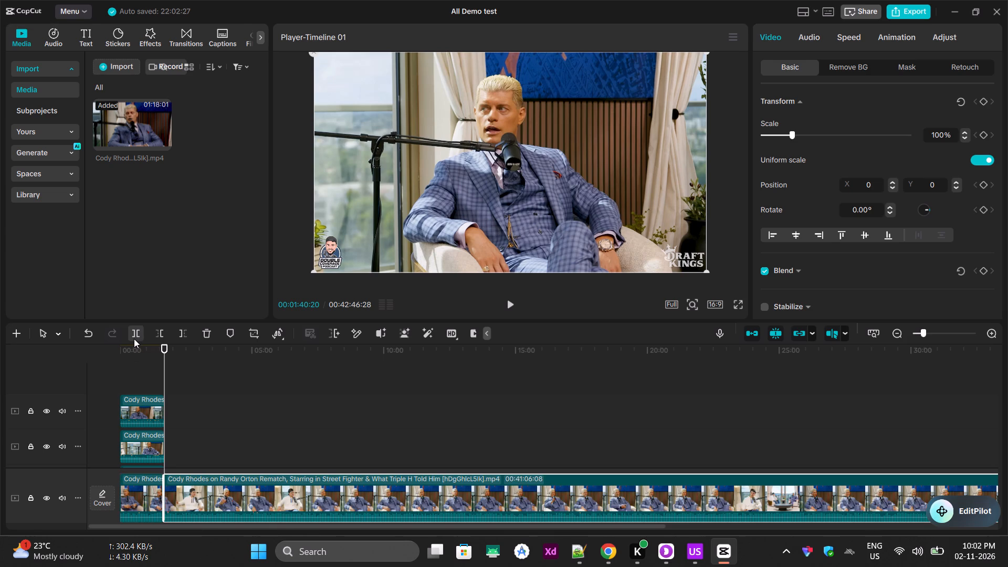
{"action": "left_click_drag", "start_coordinate": [138, 508], "coordinate": [139, 471]}
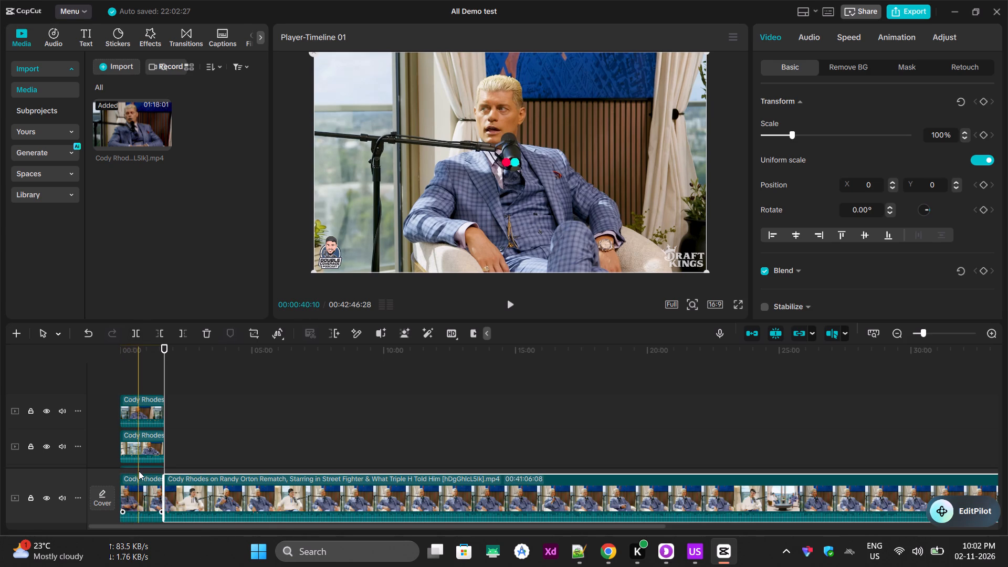
{"action": "left_click_drag", "start_coordinate": [139, 471], "coordinate": [127, 407]}
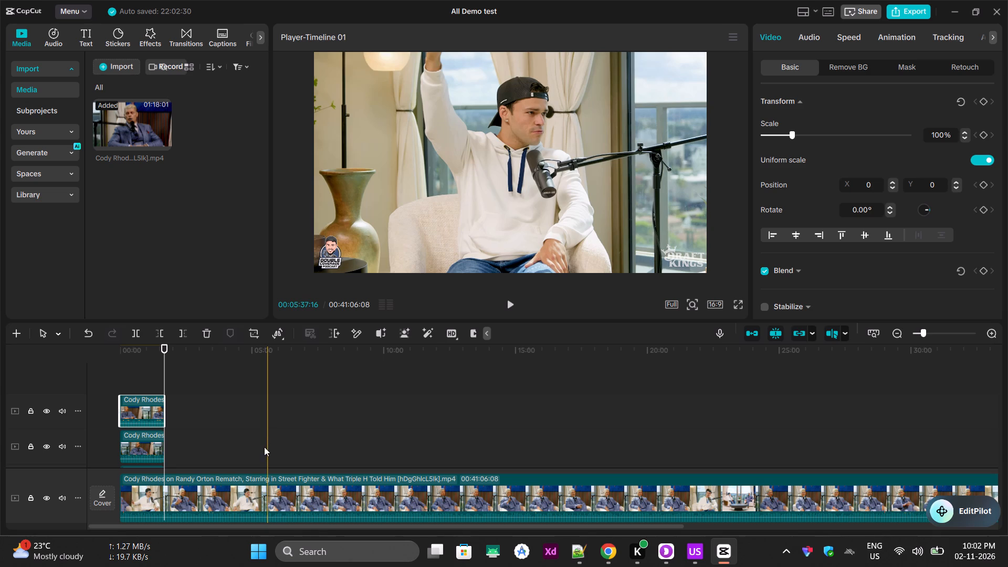
Cut a twenty-third segment from the main-track clip at 00:01:40:20 and stack it above the other segments.
{"action": "left_click", "coordinate": [142, 500]}
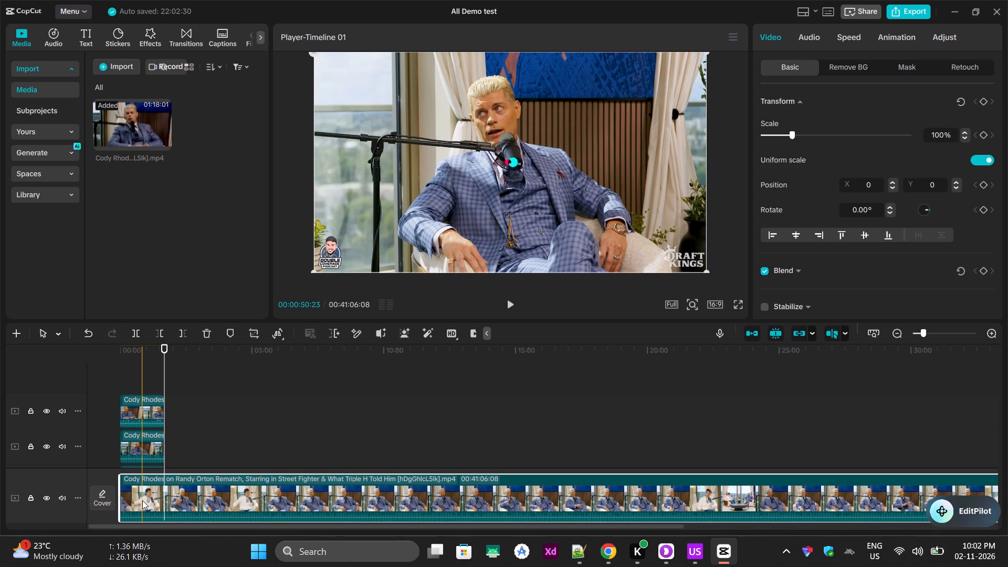
{"action": "left_click", "coordinate": [131, 337]}
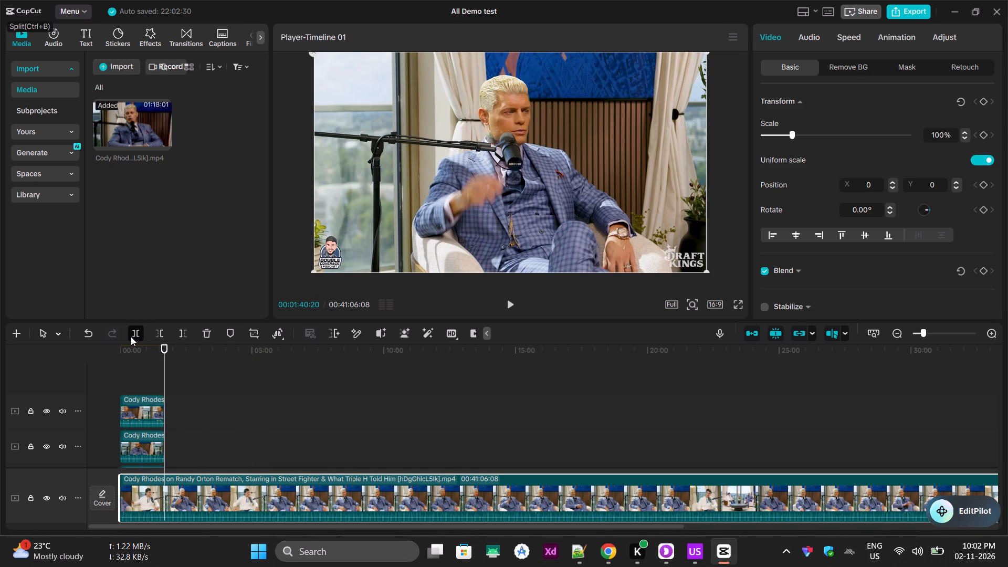
{"action": "left_click_drag", "start_coordinate": [141, 496], "coordinate": [141, 472]}
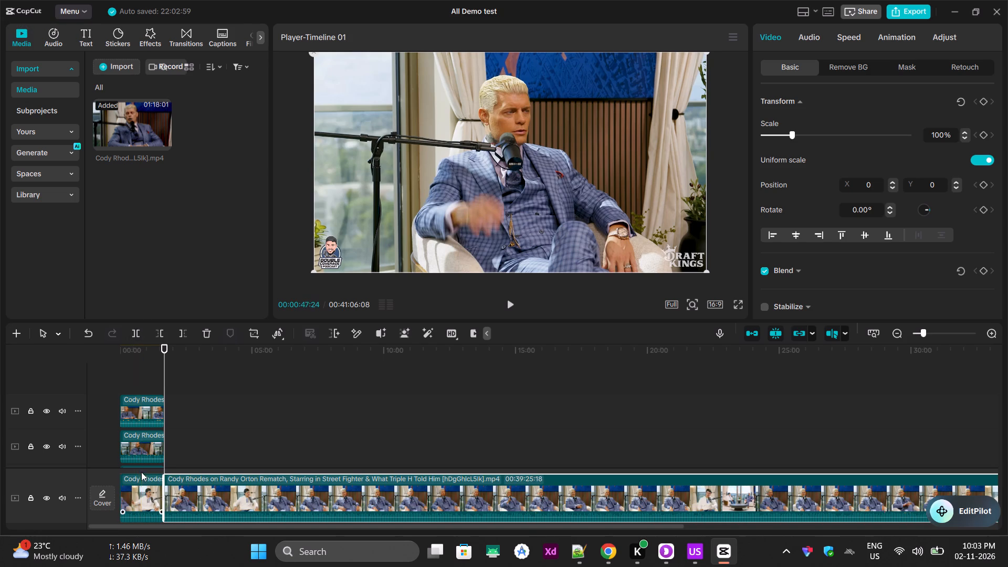
{"action": "left_click_drag", "start_coordinate": [141, 472], "coordinate": [136, 397]}
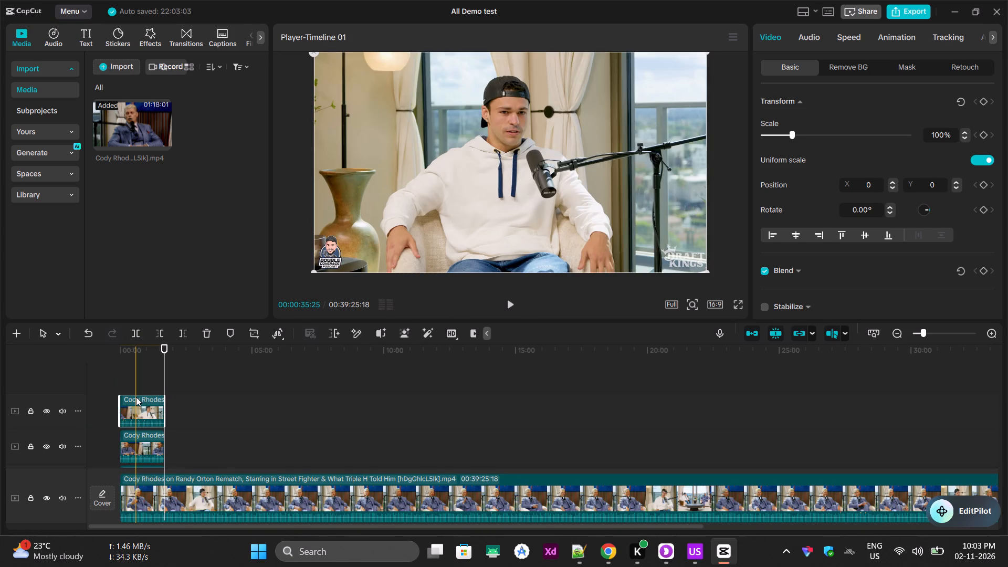
Cut a twenty-fourth segment from the main-track clip at 00:01:40:20 and stack it on a new top track.
{"action": "left_click", "coordinate": [138, 496]}
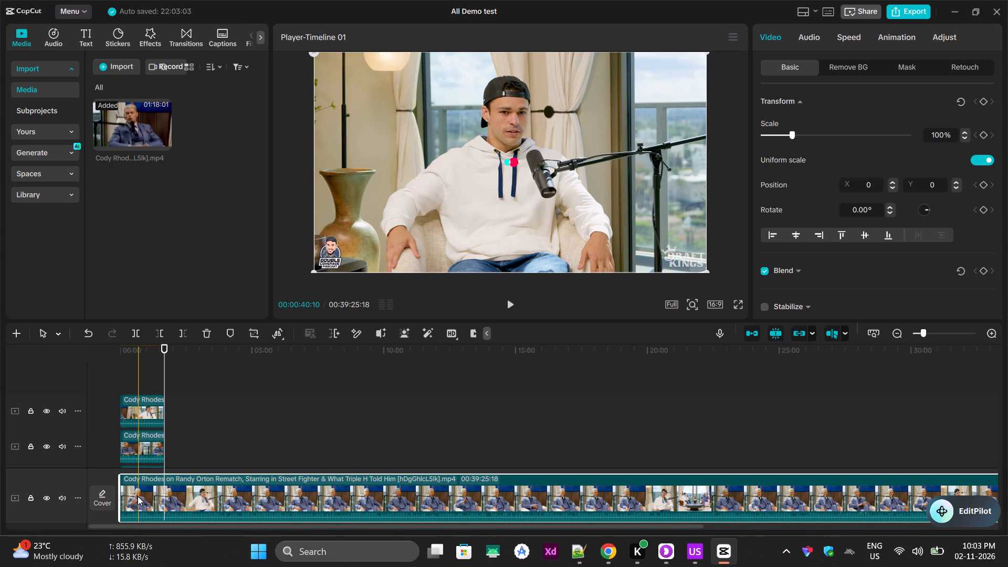
{"action": "left_click", "coordinate": [131, 332]}
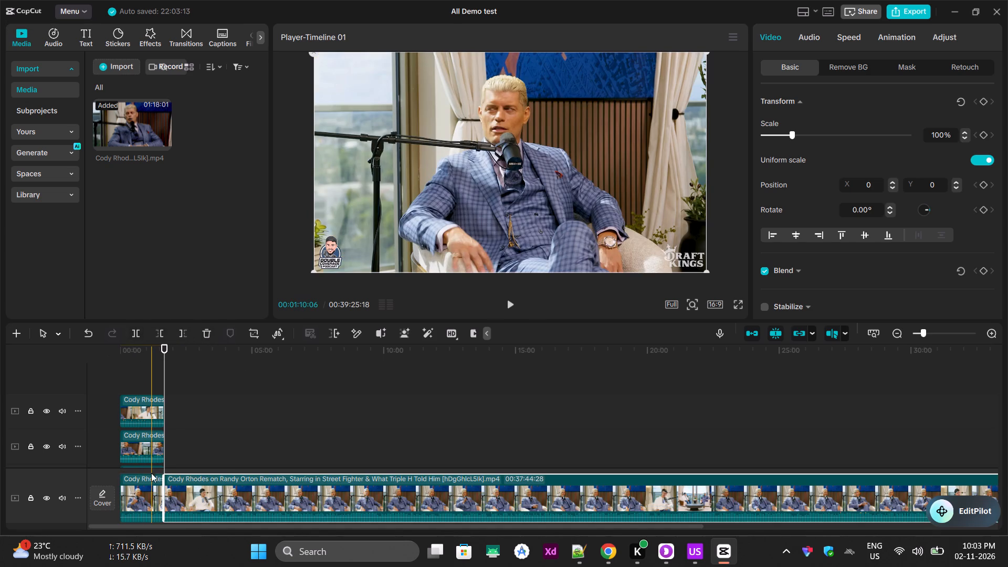
{"action": "left_click", "coordinate": [150, 489]}
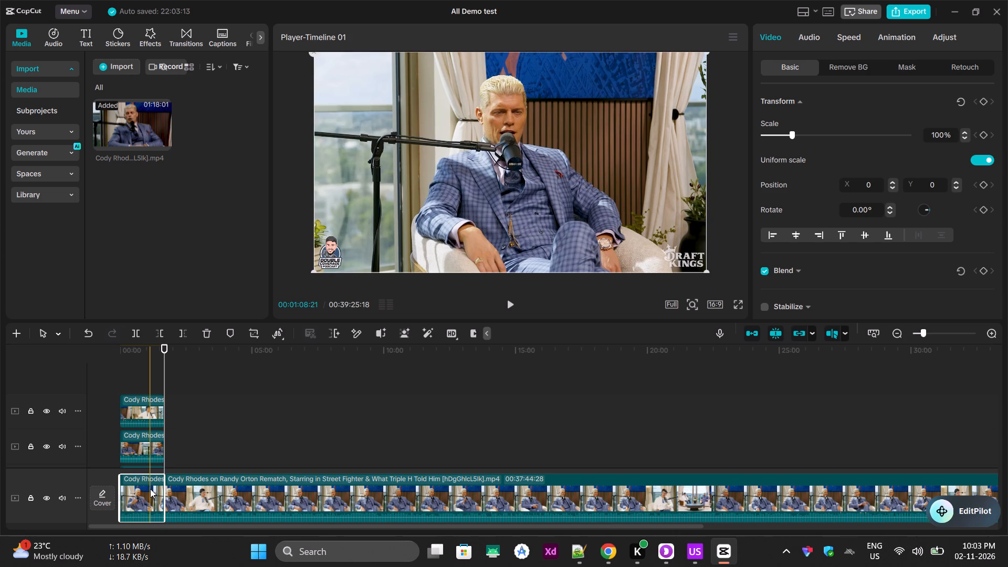
{"action": "left_click_drag", "start_coordinate": [144, 498], "coordinate": [142, 393]}
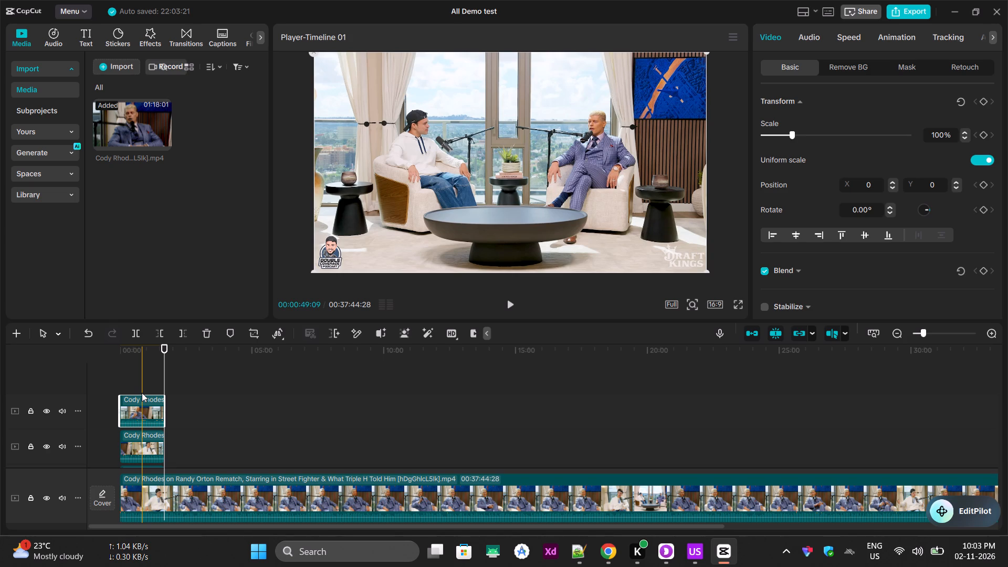
Cut a twenty-fifth segment from the main-track clip at 00:01:40:20 and stack it on top, aligned with the timeline start.
{"action": "left_click", "coordinate": [142, 501]}
{"action": "left_click", "coordinate": [131, 332]}
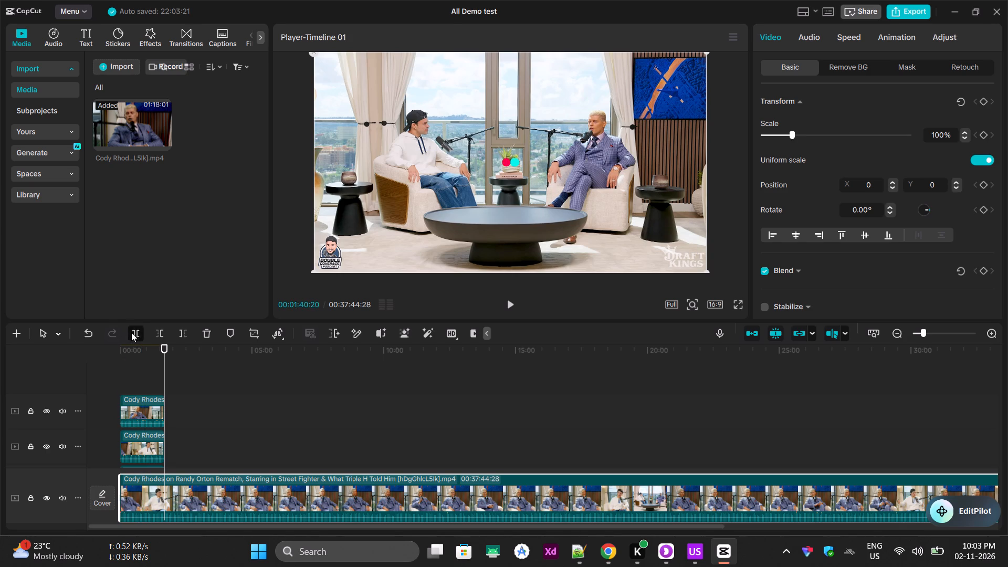
{"action": "left_click_drag", "start_coordinate": [140, 495], "coordinate": [139, 405]}
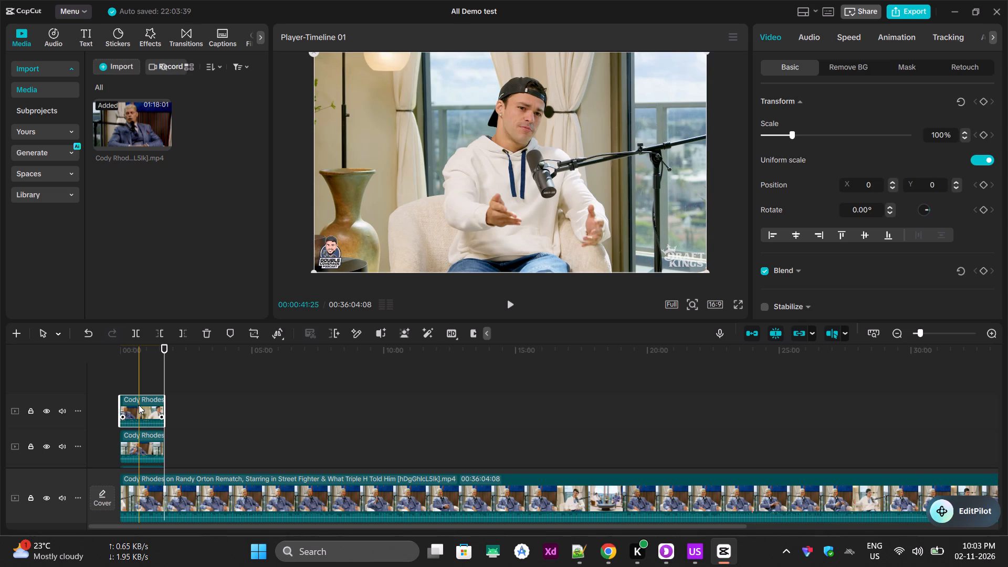
Play the stacked timeline from its start to check how the preview runs.
{"action": "left_click_drag", "start_coordinate": [140, 352], "coordinate": [77, 349]}
{"action": "left_click", "coordinate": [505, 301]}
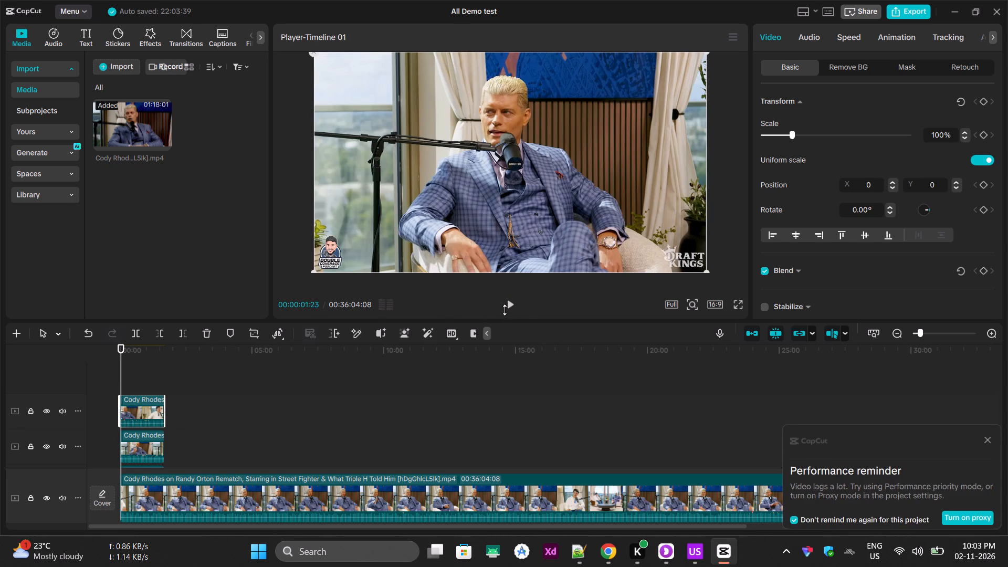
{"action": "left_click", "coordinate": [972, 516]}
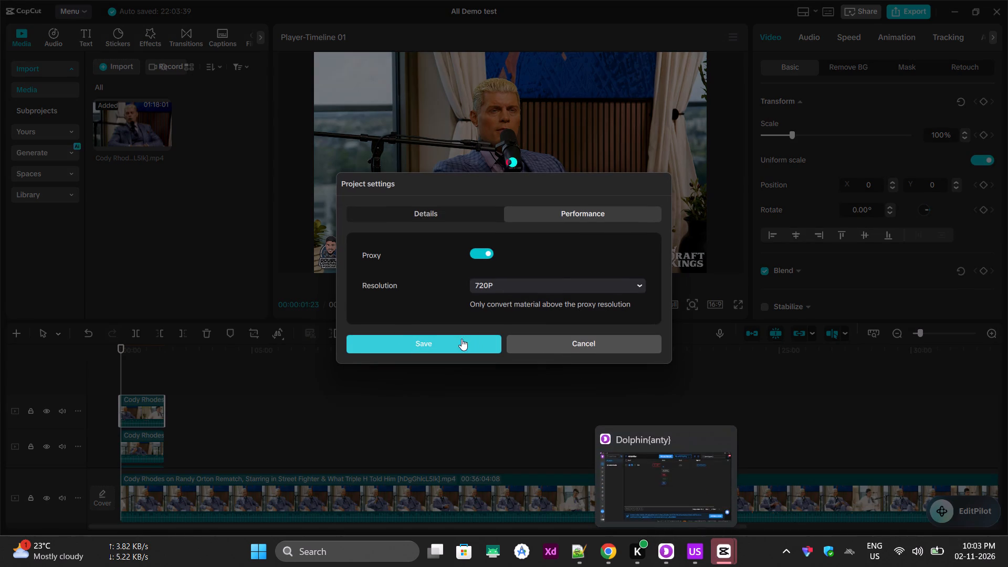
{"action": "left_click", "coordinate": [593, 351]}
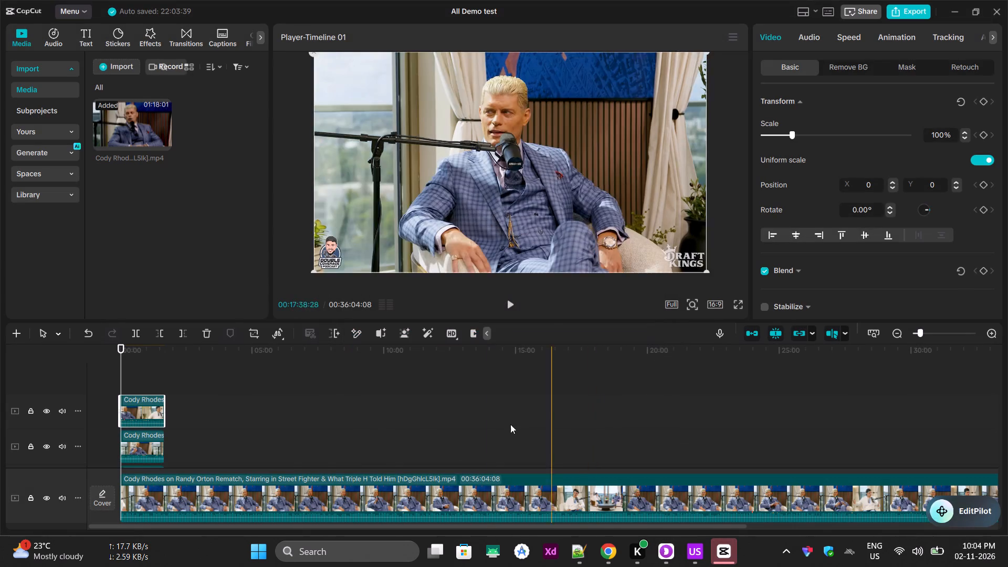
{"action": "left_click", "coordinate": [517, 308]}
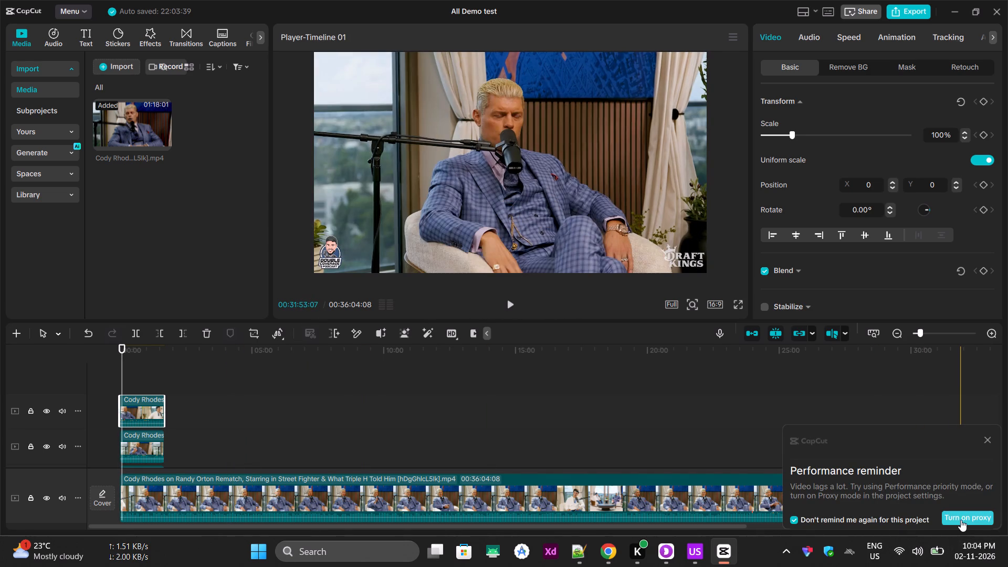
Turn on proxy mode for the project at 720P resolution and save the project settings.
{"action": "left_click", "coordinate": [961, 520]}
{"action": "left_click", "coordinate": [407, 346]}
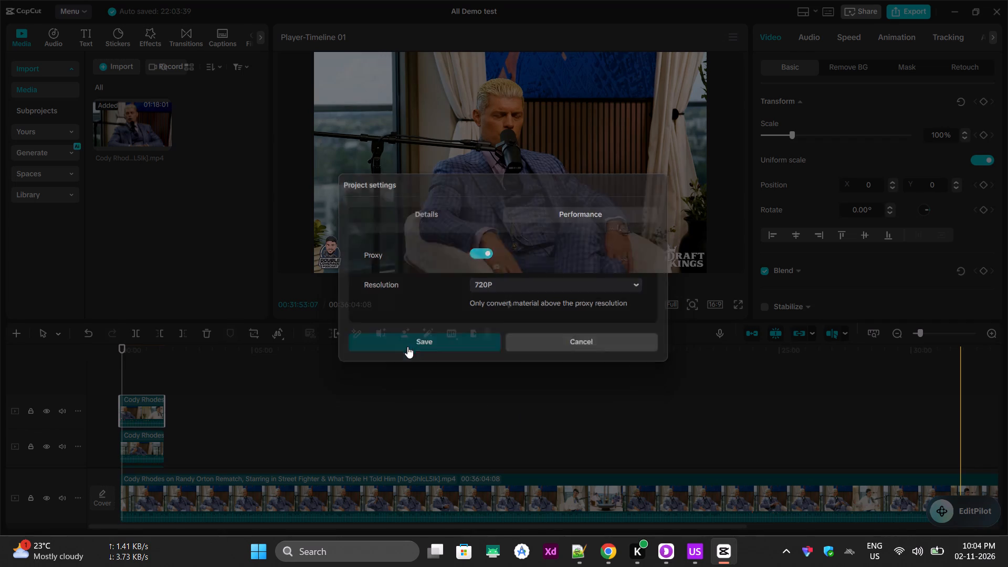
Return the playhead to the timeline start and play the preview again with proxy mode on.
{"action": "left_click_drag", "start_coordinate": [148, 349], "coordinate": [119, 348]}
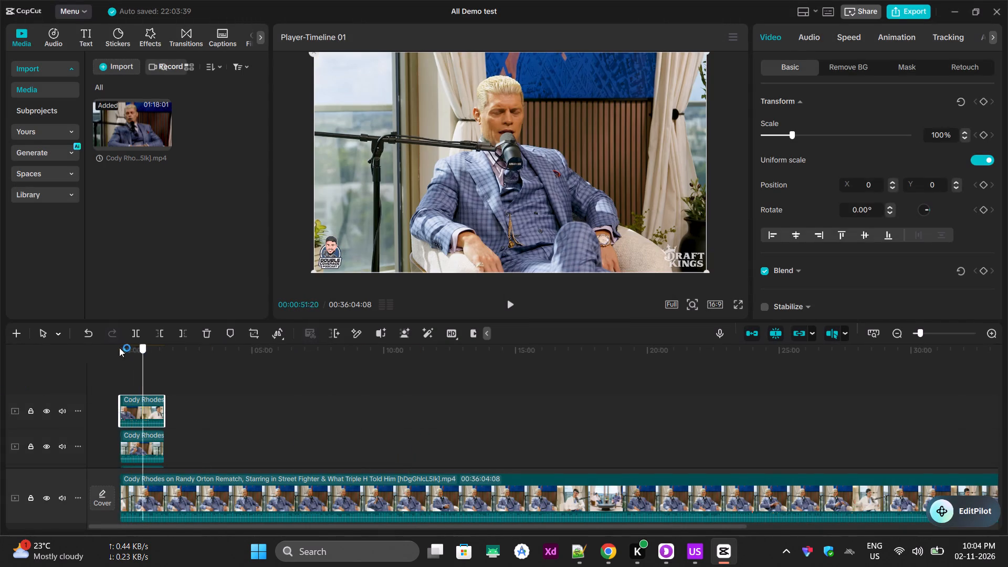
{"action": "left_click_drag", "start_coordinate": [119, 348], "coordinate": [118, 346]}
{"action": "left_click", "coordinate": [513, 307]}
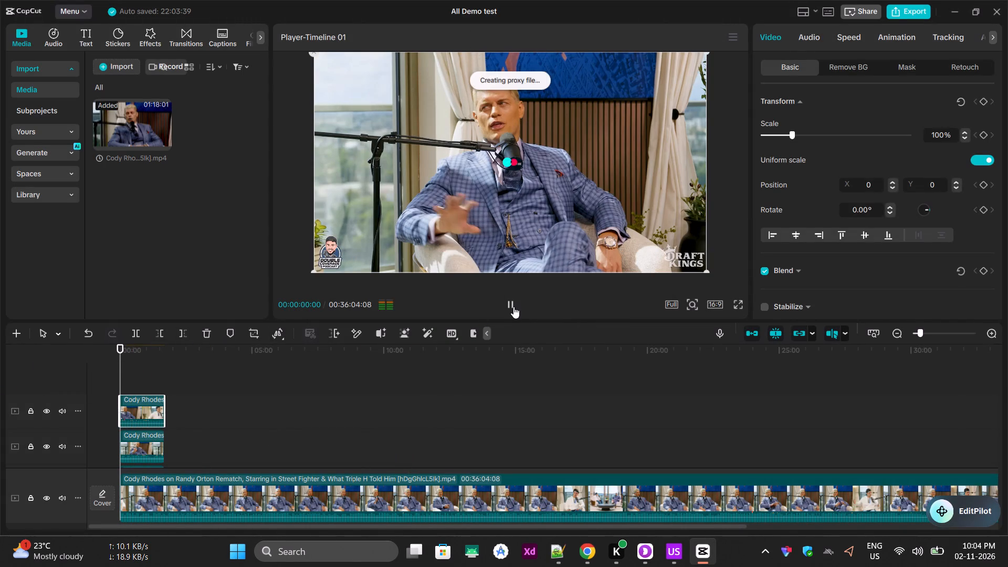
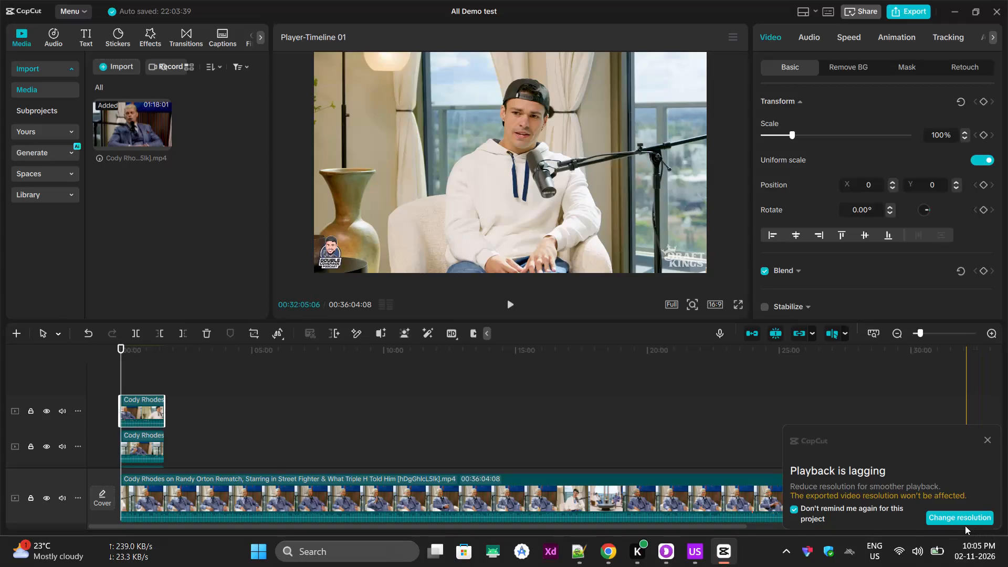
Accept the offered reduction of the preview resolution for smoother playback.
{"action": "left_click", "coordinate": [964, 520]}
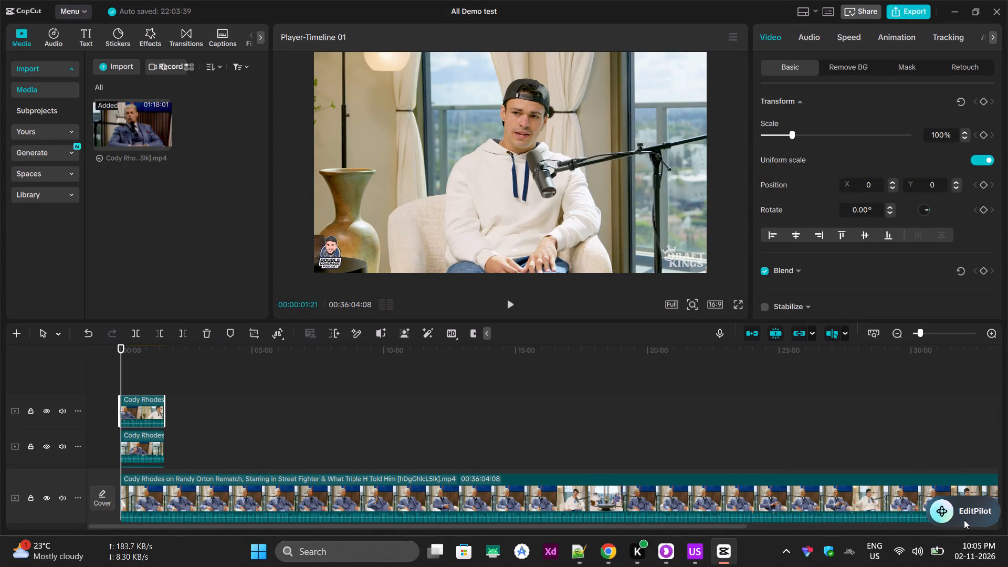
Split the main-track clip at 00:01:40:20 and stack the cut piece as the twenty-sixth segment on top, aligned with the timeline start.
{"action": "left_click_drag", "start_coordinate": [133, 351], "coordinate": [114, 346]}
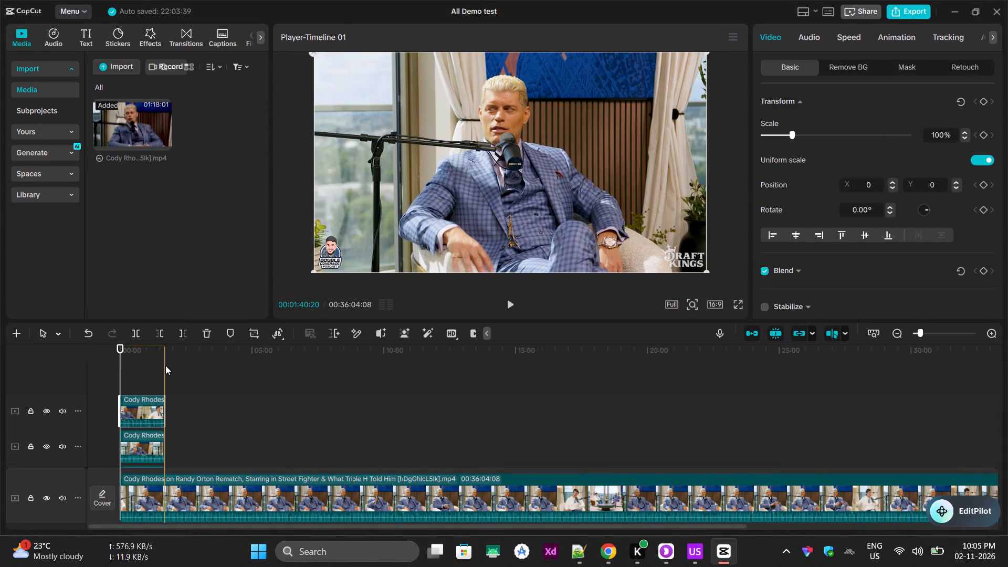
{"action": "left_click", "coordinate": [166, 364]}
{"action": "left_click", "coordinate": [164, 350]}
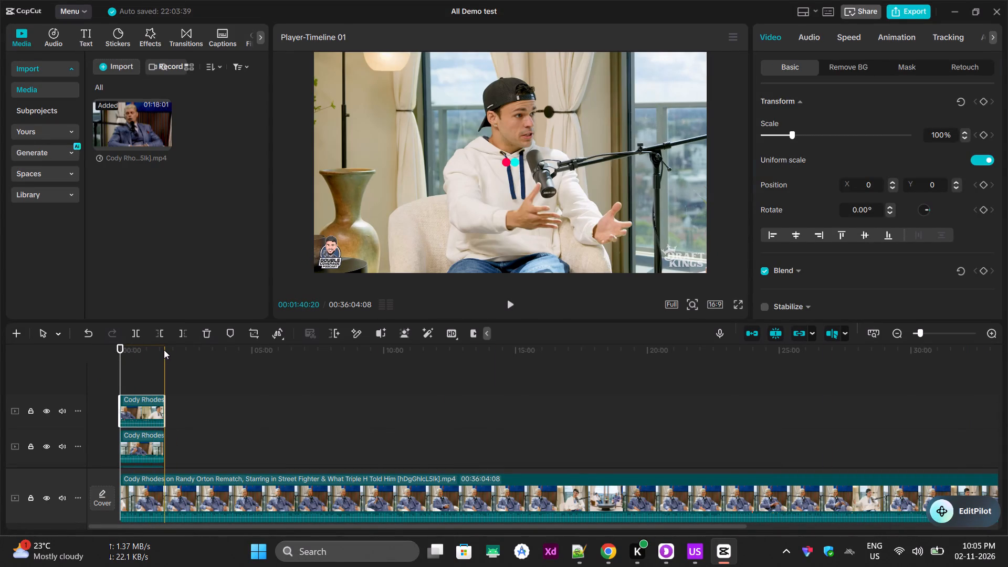
{"action": "left_click", "coordinate": [165, 499]}
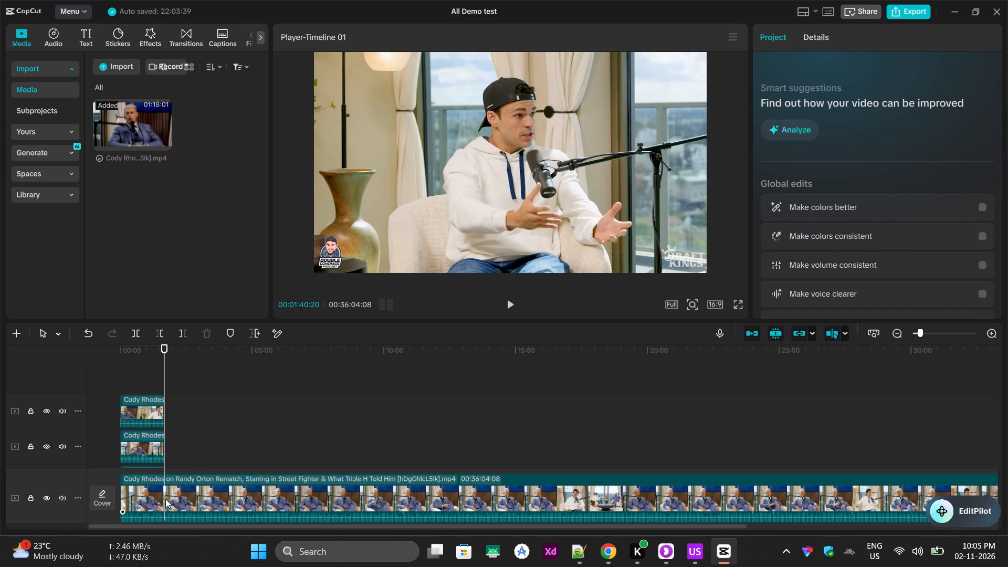
{"action": "left_click", "coordinate": [134, 333]}
{"action": "left_click_drag", "start_coordinate": [145, 496], "coordinate": [143, 444]}
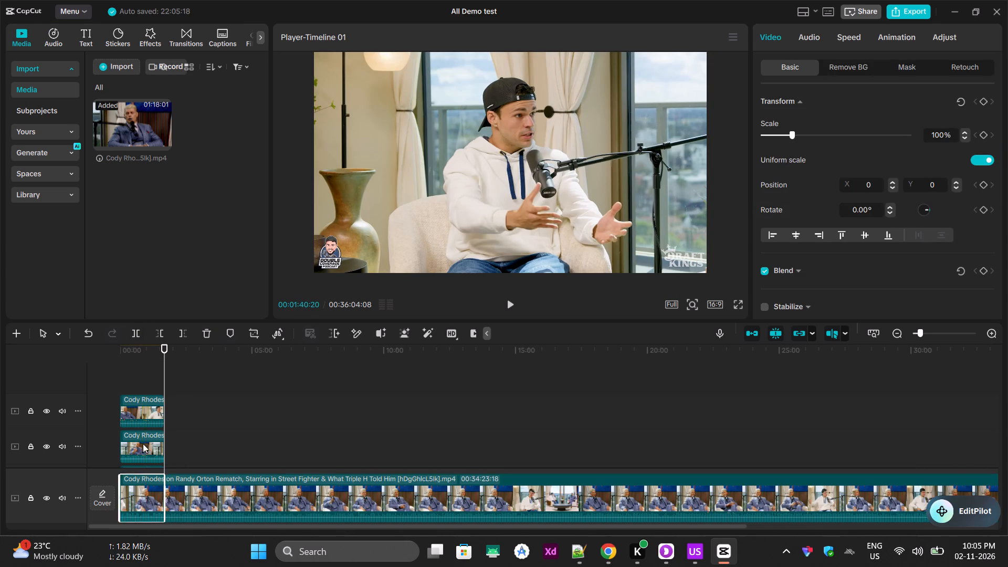
{"action": "left_click_drag", "start_coordinate": [143, 444], "coordinate": [140, 402]}
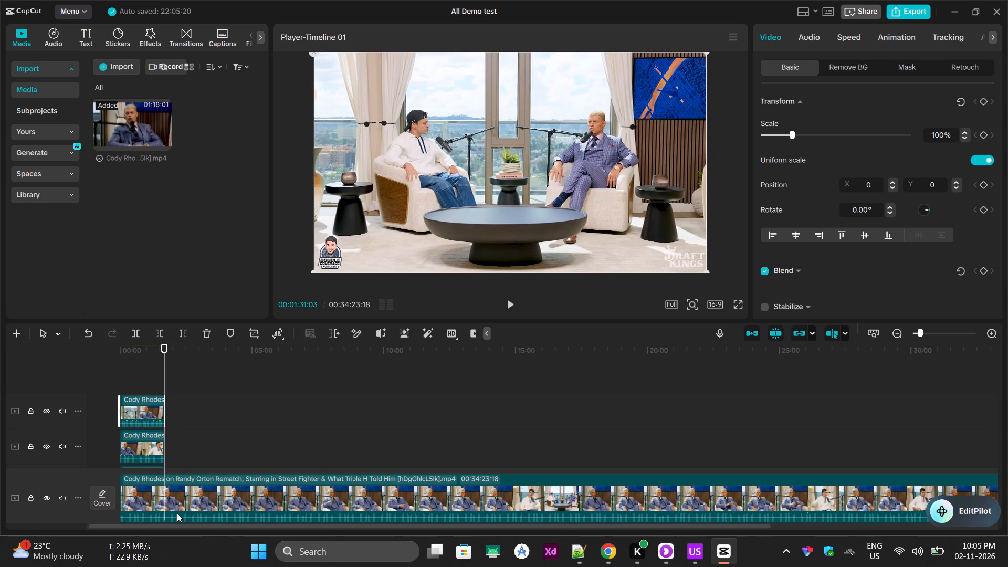
Cut a twenty-seventh segment from the main-track clip at 00:01:40:20 and stack it on a new top track at the timeline start.
{"action": "left_click", "coordinate": [153, 496]}
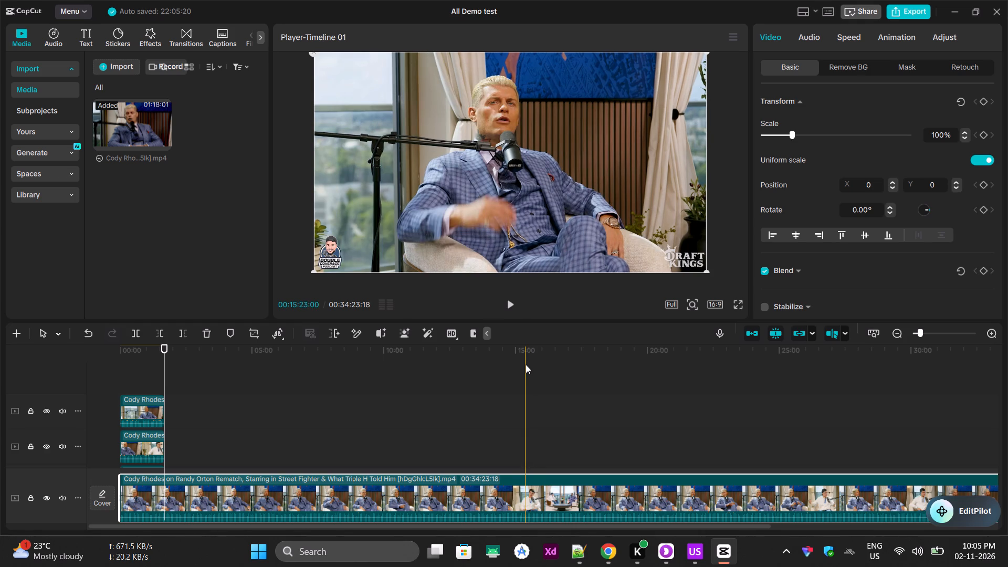
{"action": "left_click", "coordinate": [142, 495]}
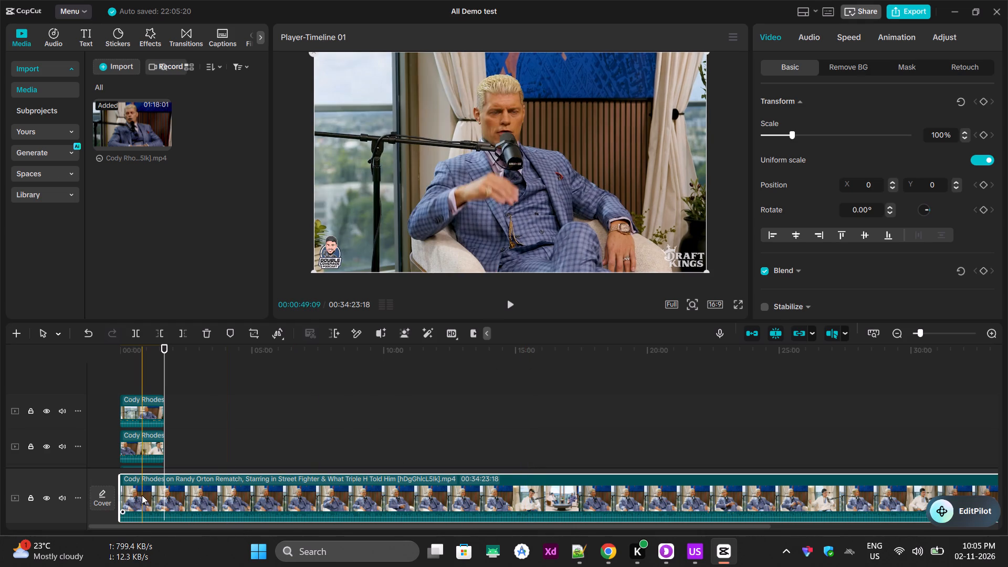
{"action": "left_click", "coordinate": [131, 327]}
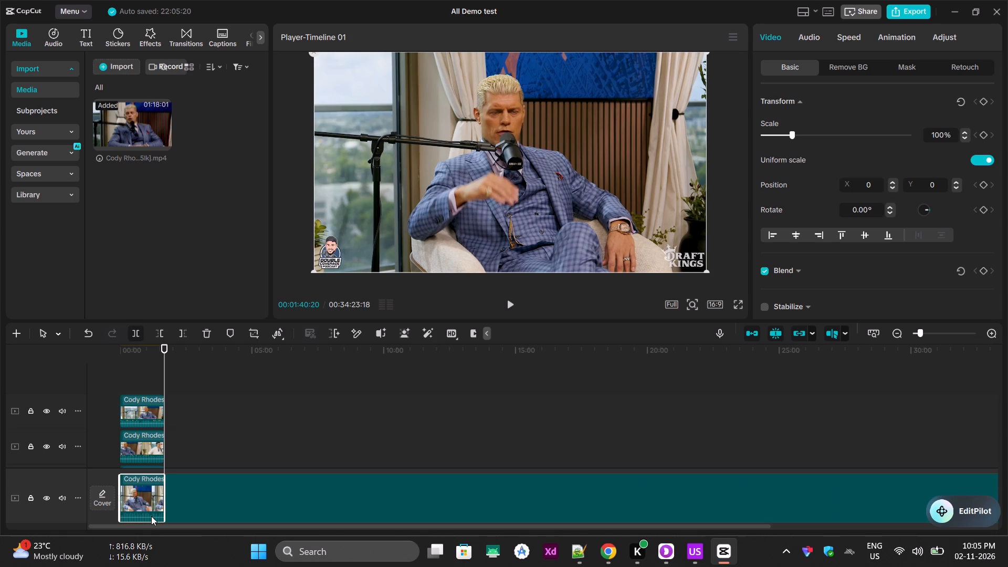
{"action": "left_click_drag", "start_coordinate": [151, 499], "coordinate": [140, 403]}
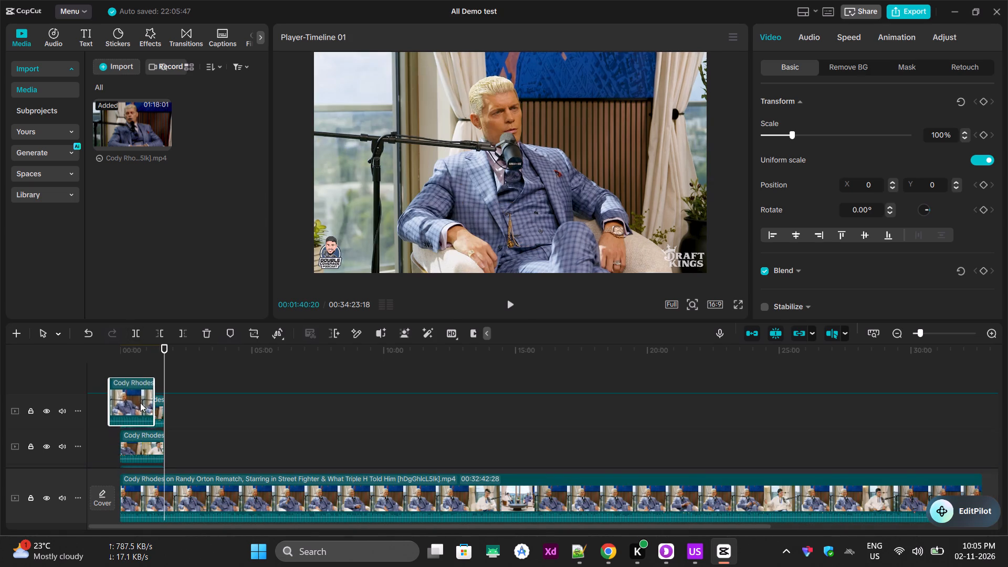
{"action": "left_click_drag", "start_coordinate": [140, 403], "coordinate": [139, 401]}
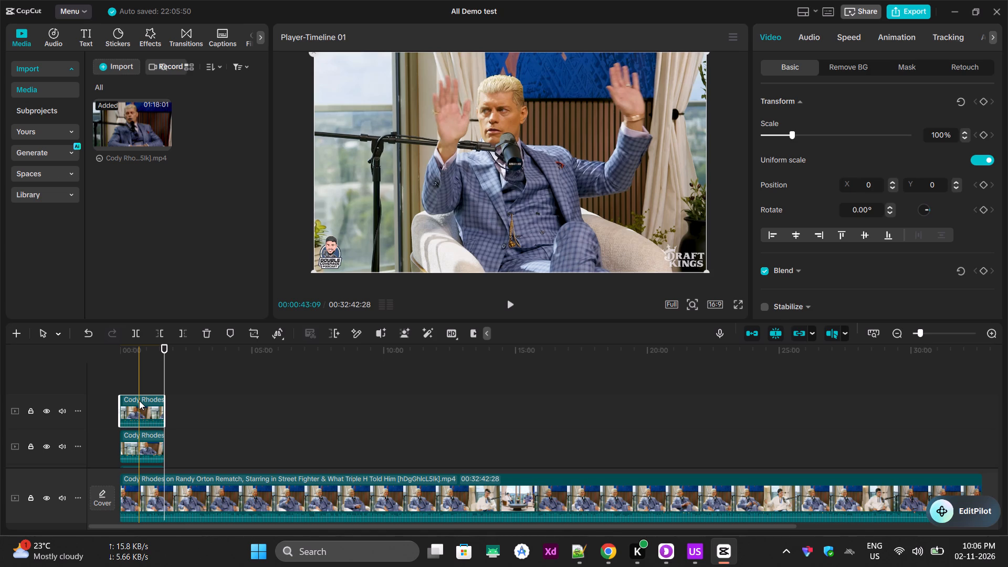
Cut a twenty-eighth segment from the main-track clip at 00:01:40:20 and stack it on top, aligned with the timeline start.
{"action": "left_click", "coordinate": [148, 496]}
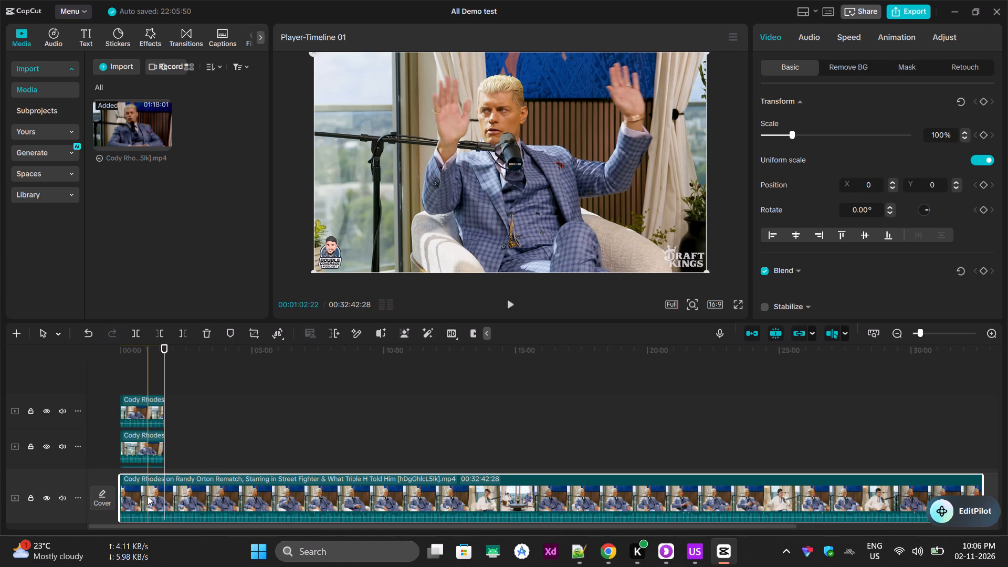
{"action": "left_click", "coordinate": [131, 331]}
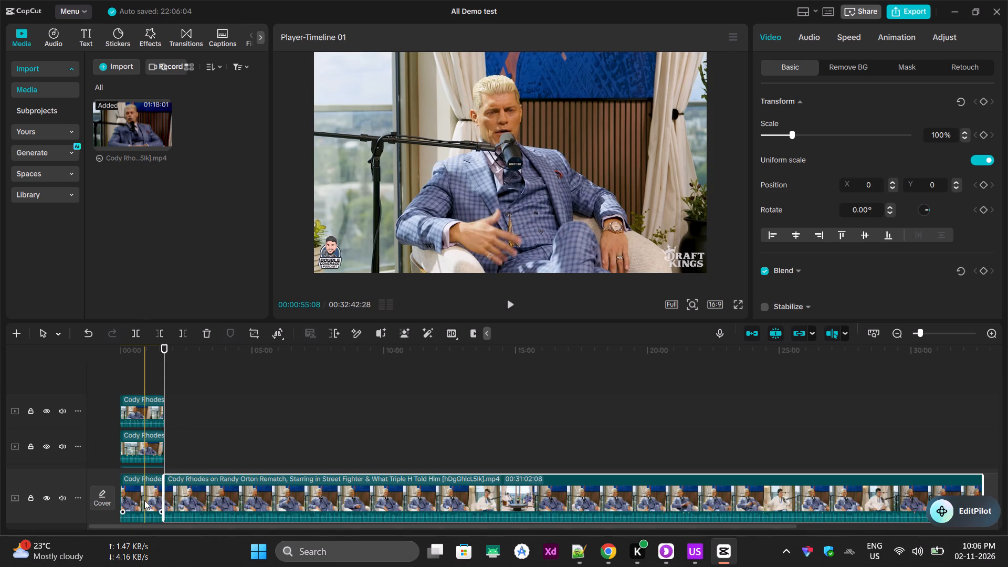
{"action": "left_click", "coordinate": [144, 500]}
{"action": "left_click_drag", "start_coordinate": [143, 498], "coordinate": [130, 405]}
Split off a twenty-ninth segment of the main-track clip at 00:01:40:20 and place it above the stack at the timeline start.
{"action": "left_click", "coordinate": [153, 506]}
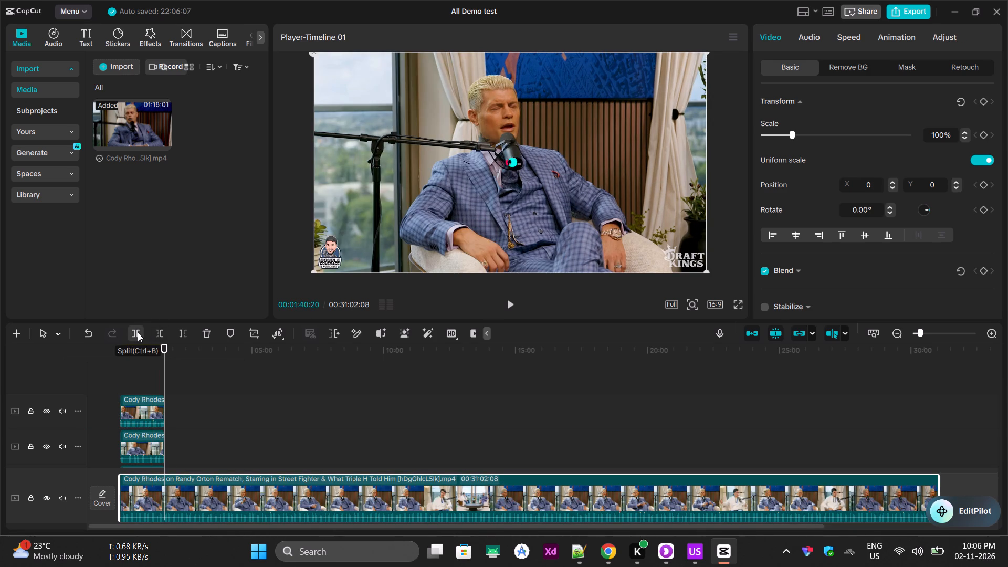
{"action": "left_click", "coordinate": [138, 332]}
{"action": "left_click", "coordinate": [144, 494]}
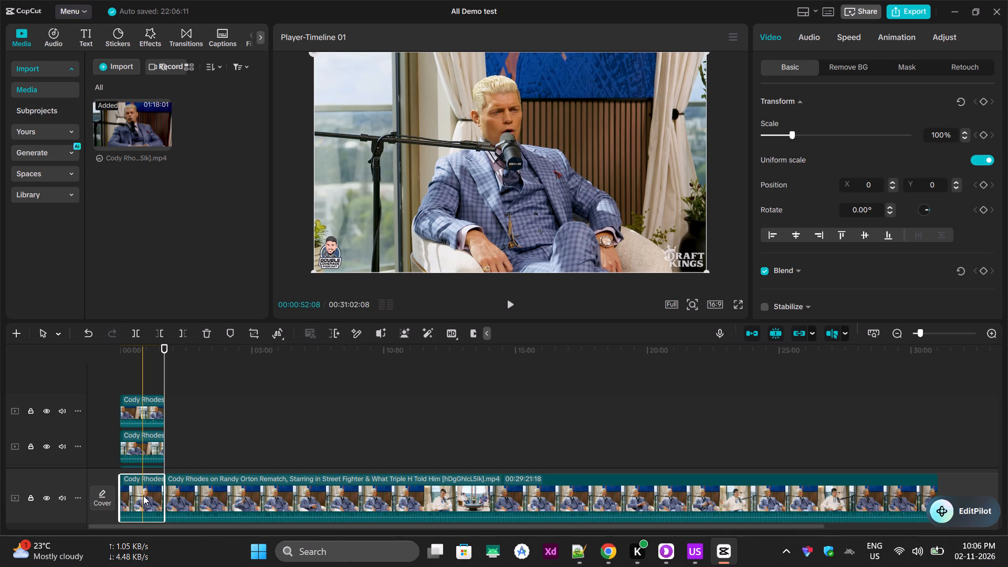
{"action": "left_click_drag", "start_coordinate": [141, 500], "coordinate": [141, 482]}
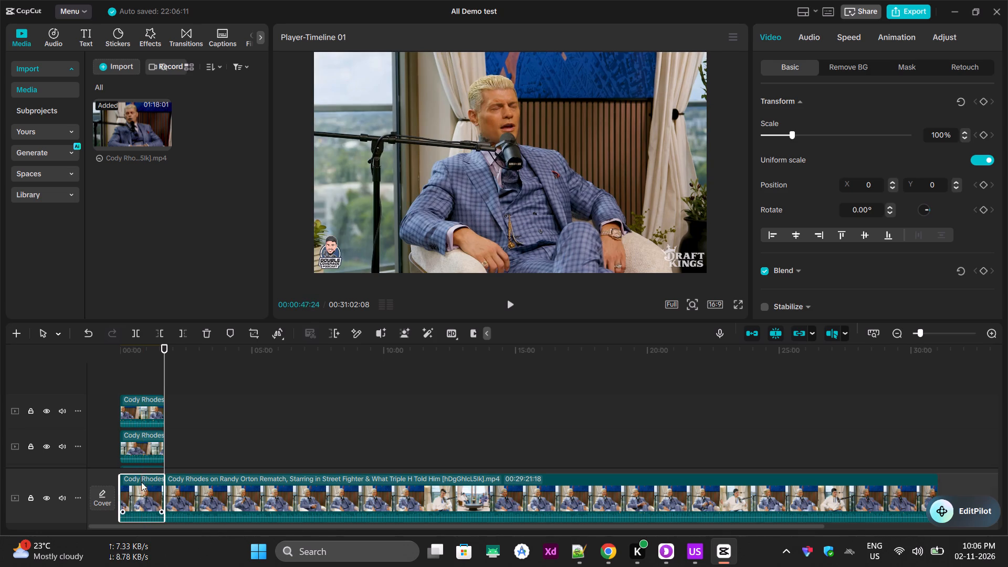
{"action": "left_click_drag", "start_coordinate": [141, 482], "coordinate": [138, 396]}
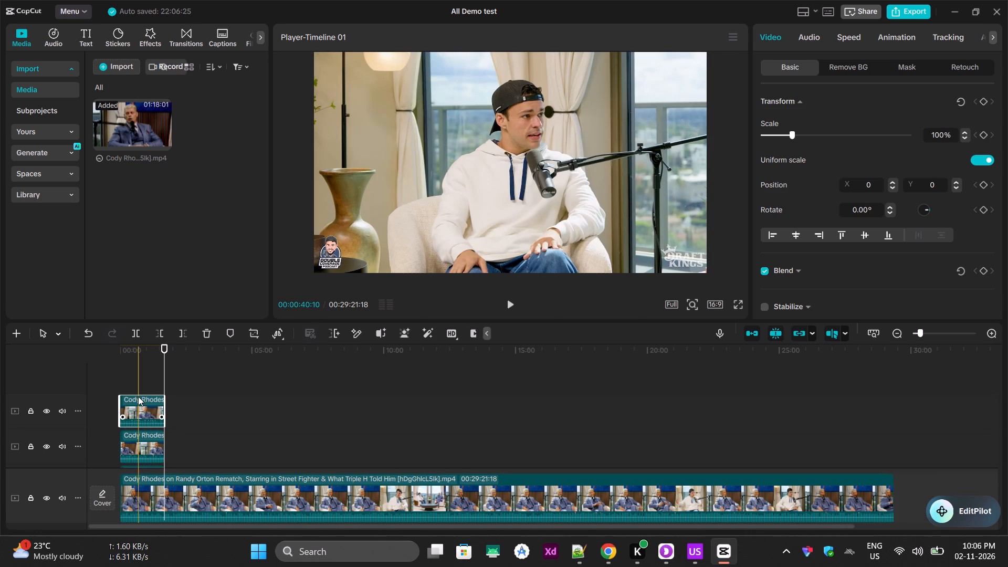
Cut a thirtieth segment from the main-track clip at 00:01:40:20 and stack it on top, aligned with the timeline start.
{"action": "left_click", "coordinate": [151, 493]}
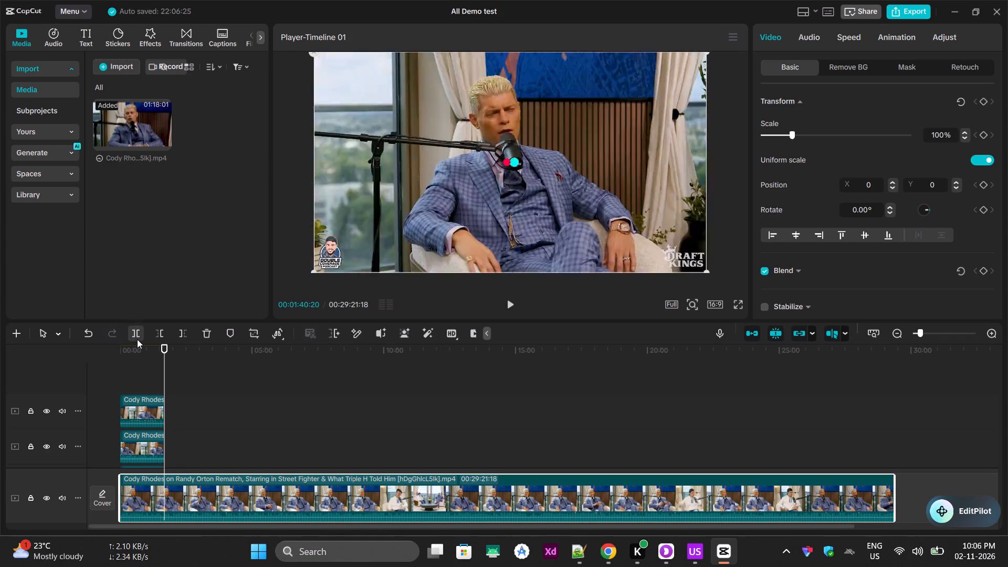
{"action": "left_click", "coordinate": [137, 339]}
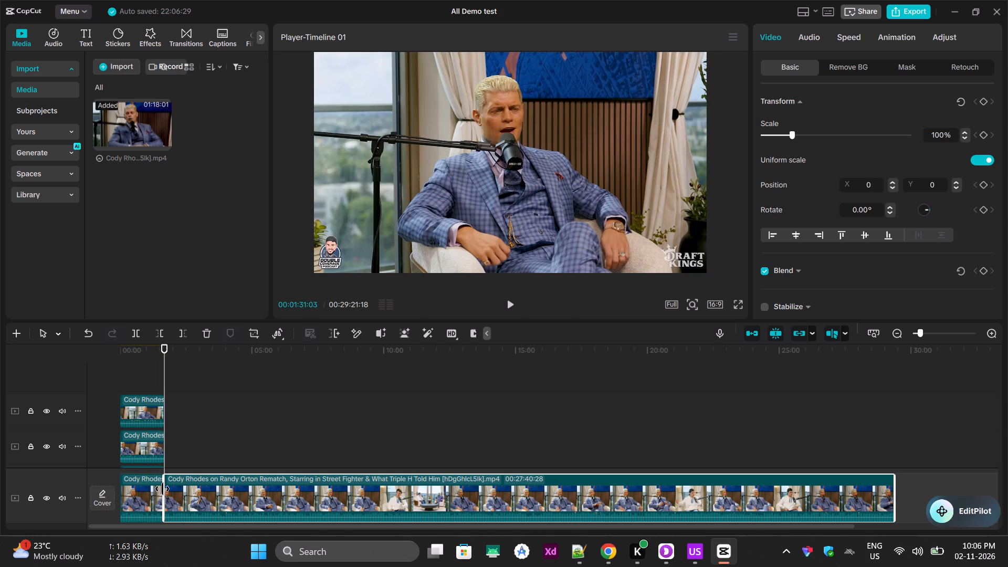
{"action": "left_click_drag", "start_coordinate": [139, 501], "coordinate": [139, 477]}
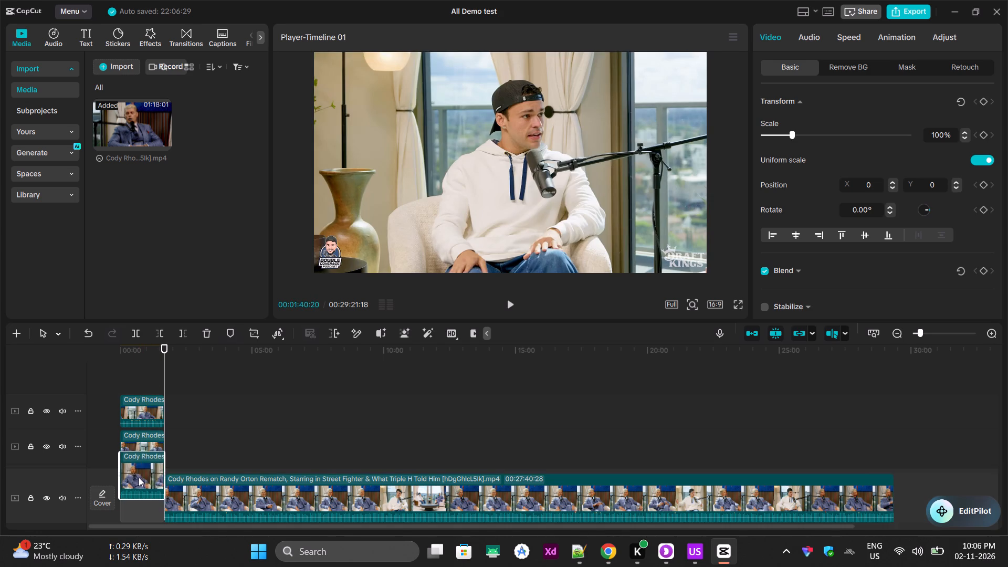
{"action": "left_click_drag", "start_coordinate": [139, 477], "coordinate": [130, 402]}
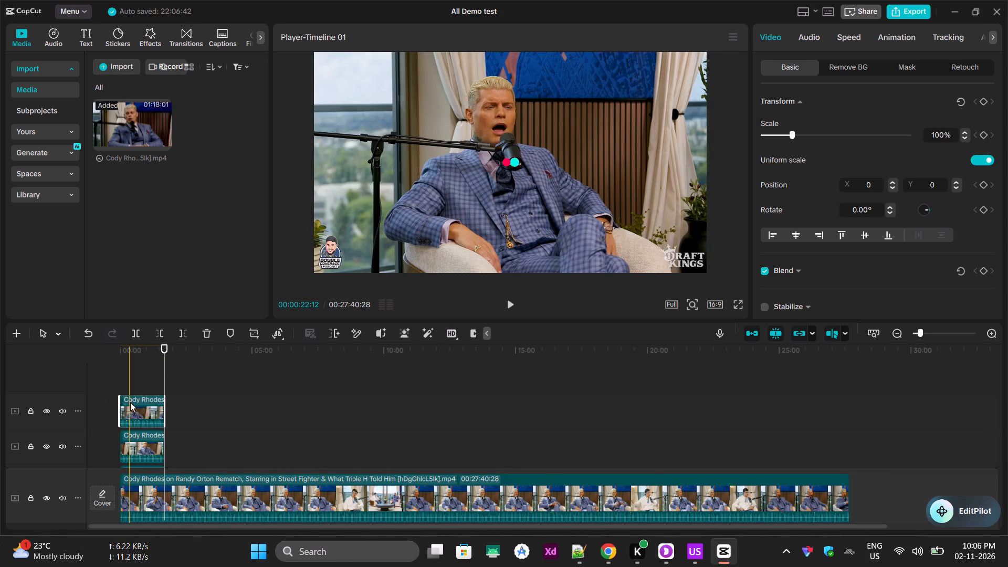
Look through the stacked segment tracks above the main track, briefly locking and unlocking one of them.
{"action": "left_click", "coordinate": [144, 496]}
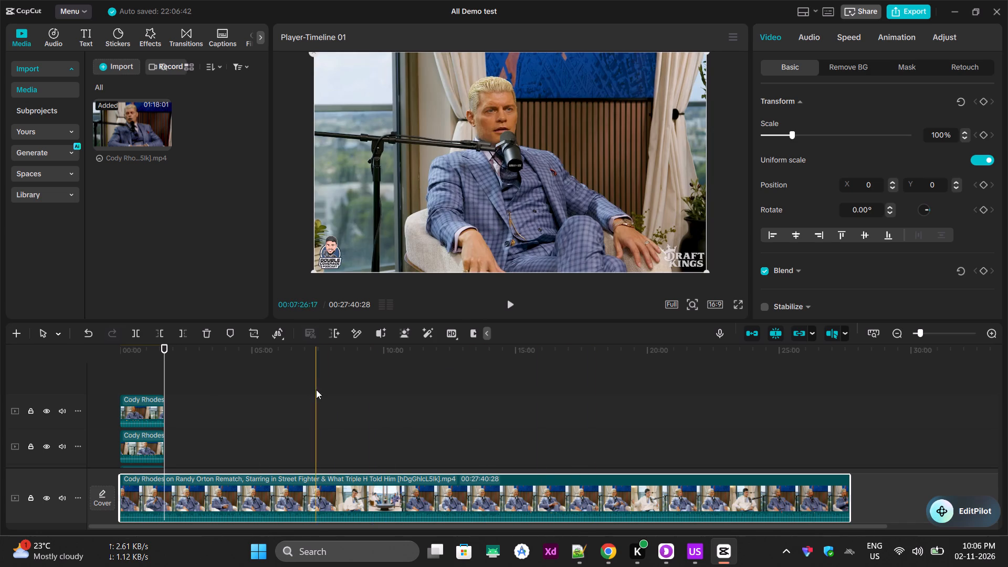
{"action": "scroll", "coordinate": [403, 370], "scroll_direction": "down", "scroll_amount": 3}
{"action": "scroll", "coordinate": [418, 376], "scroll_direction": "up", "scroll_amount": 5}
{"action": "scroll", "coordinate": [440, 431], "scroll_direction": "down", "scroll_amount": 5}
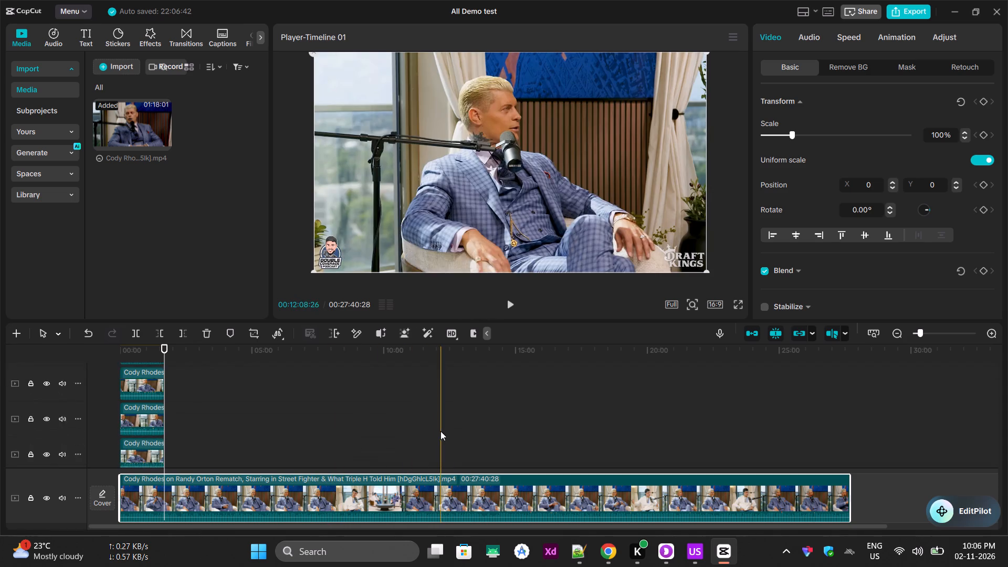
{"action": "scroll", "coordinate": [96, 452], "scroll_direction": "down", "scroll_amount": 7}
{"action": "left_click", "coordinate": [26, 414]}
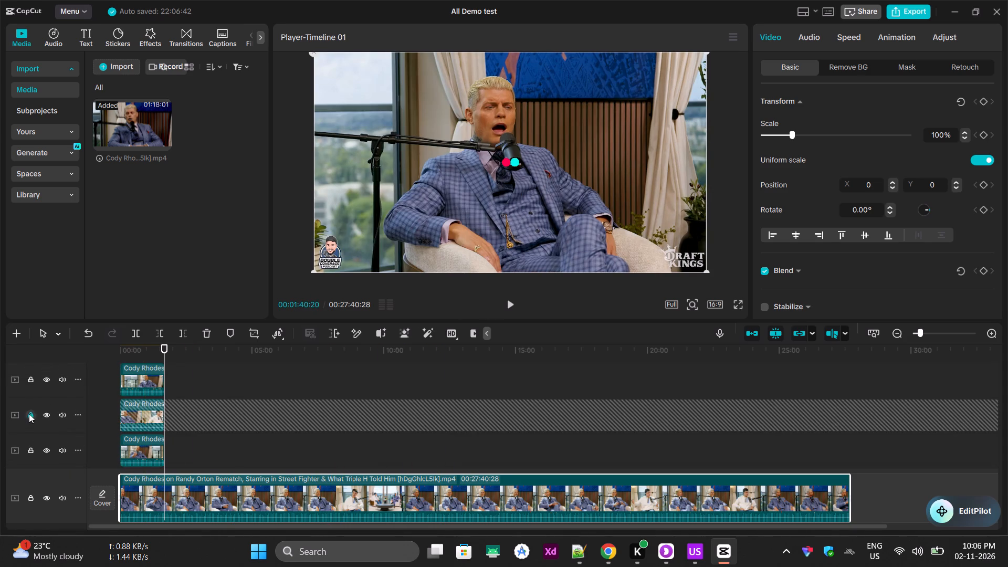
{"action": "left_click", "coordinate": [30, 414]}
{"action": "scroll", "coordinate": [136, 442], "scroll_direction": "down", "scroll_amount": 6}
{"action": "scroll", "coordinate": [141, 454], "scroll_direction": "up", "scroll_amount": 6}
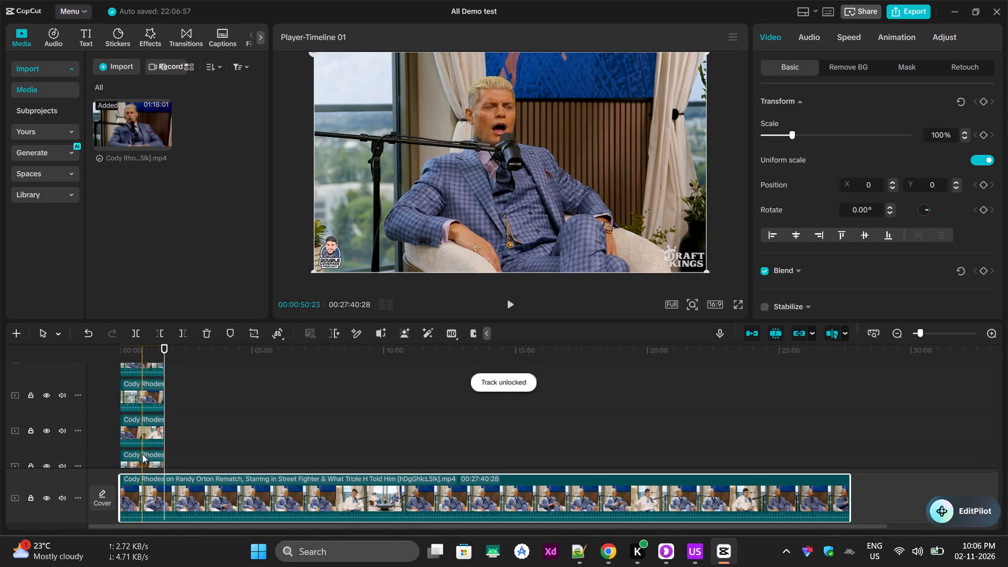
{"action": "scroll", "coordinate": [142, 454], "scroll_direction": "up", "scroll_amount": 20}
Cut a thirty-first segment from the main-track clip at 00:01:40:20 and stack it on top, aligned with the timeline start.
{"action": "left_click", "coordinate": [150, 496]}
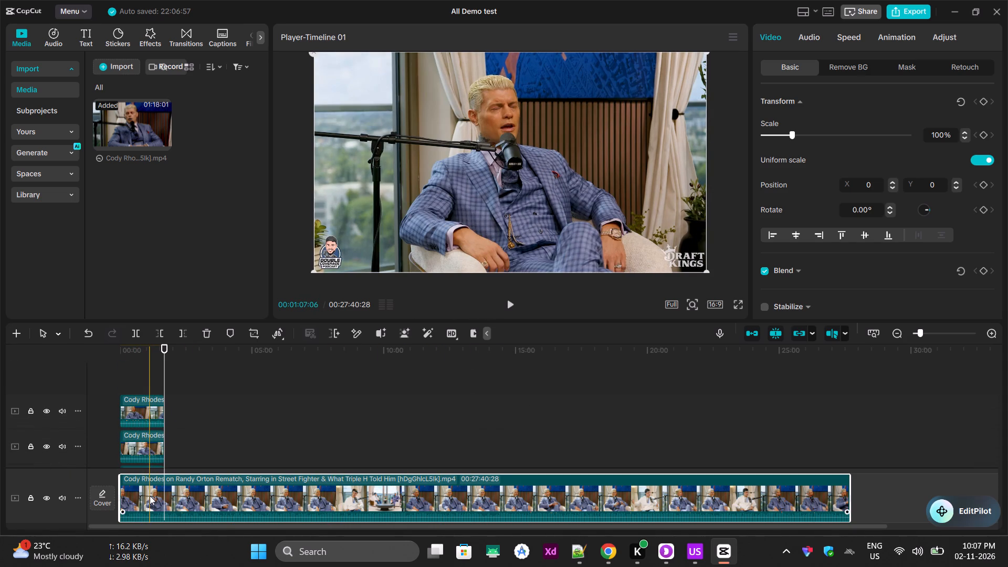
{"action": "left_click", "coordinate": [132, 334]}
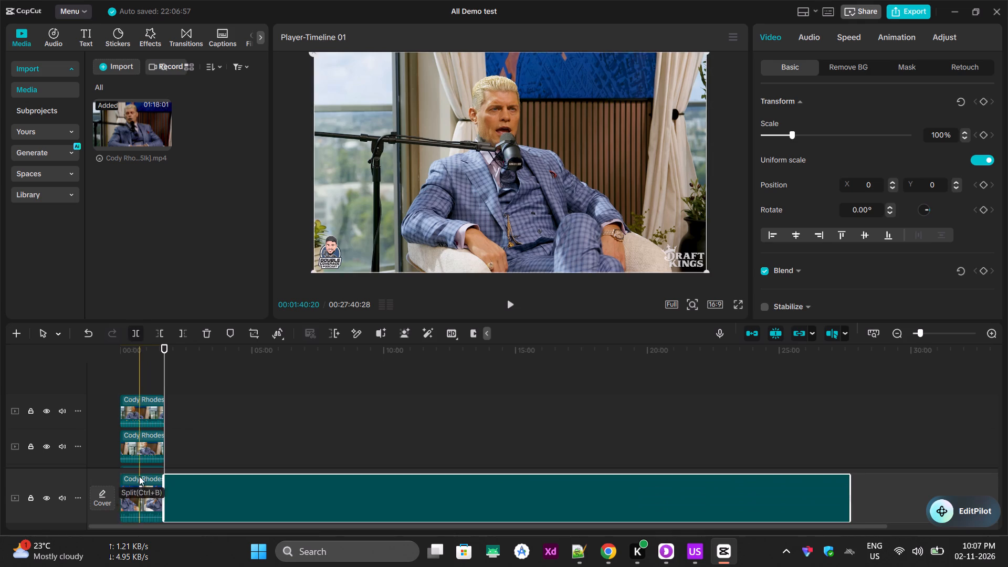
{"action": "left_click_drag", "start_coordinate": [138, 491], "coordinate": [136, 375]}
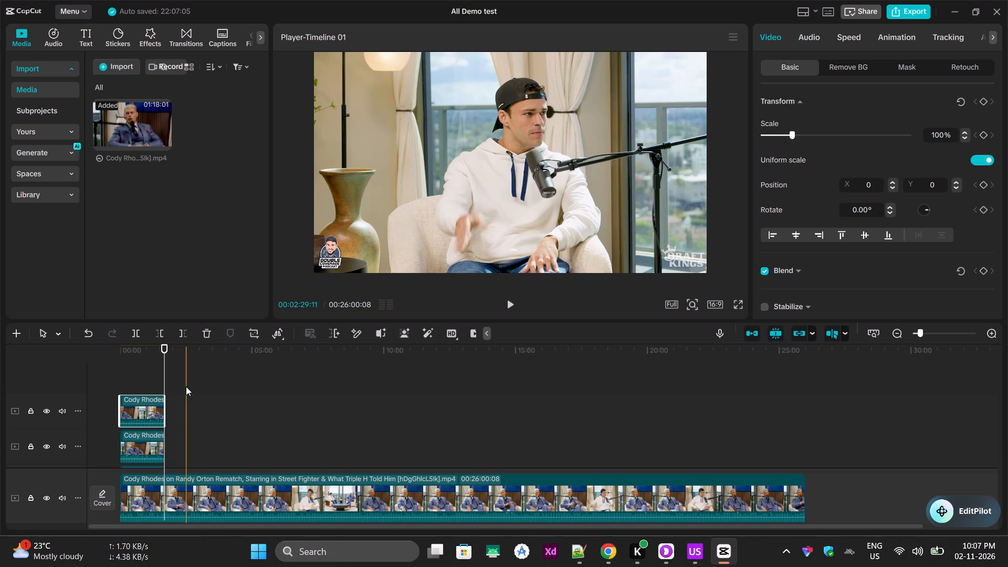
Split off a thirty-second segment of the main-track clip at 00:01:40:20 and place it above the stack at the timeline start.
{"action": "left_click", "coordinate": [146, 495]}
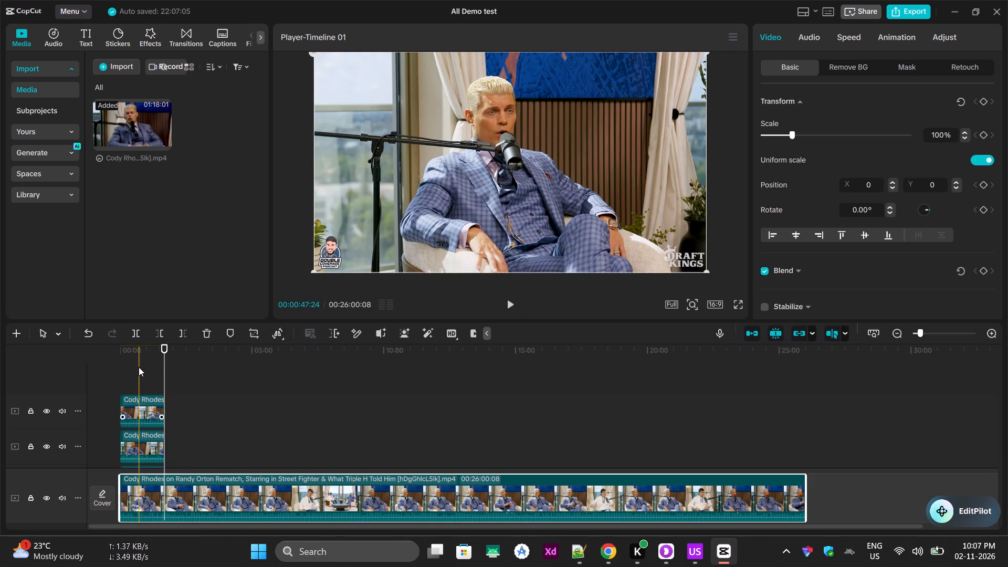
{"action": "left_click", "coordinate": [140, 328]}
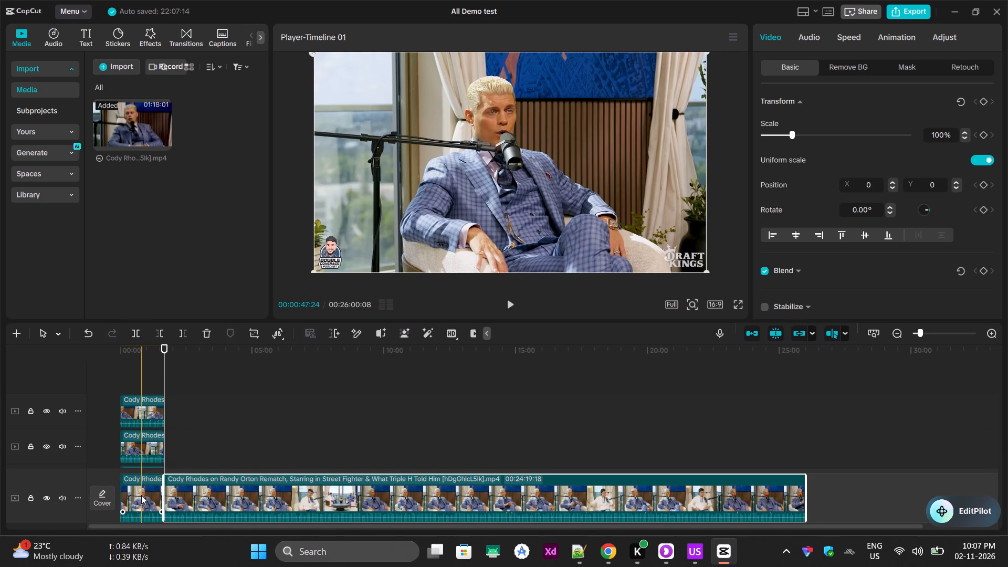
{"action": "left_click_drag", "start_coordinate": [141, 495], "coordinate": [138, 376]}
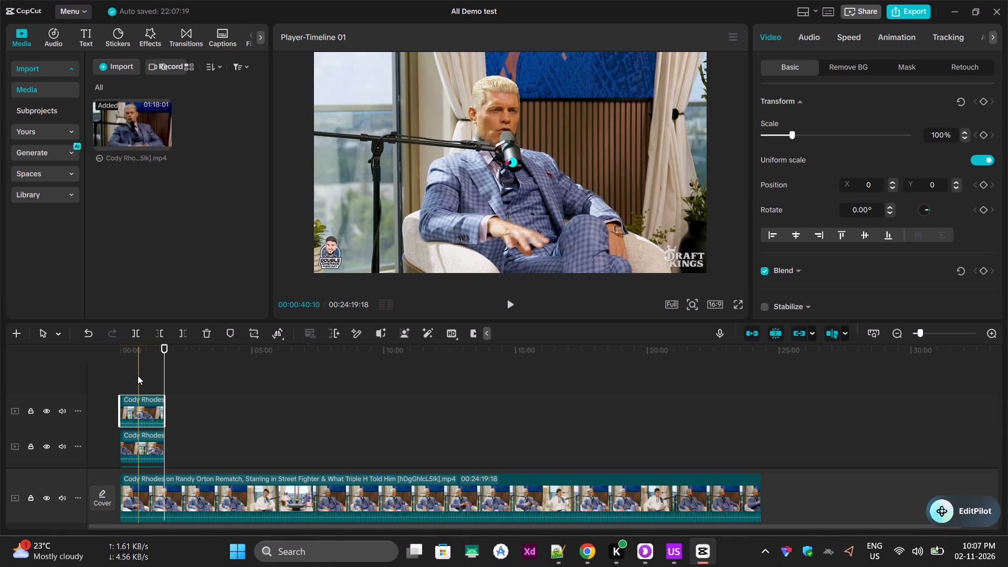
Cut a thirty-third segment from the main-track clip at 00:01:40:20 and stack it on top, aligned with the timeline start.
{"action": "left_click", "coordinate": [153, 489]}
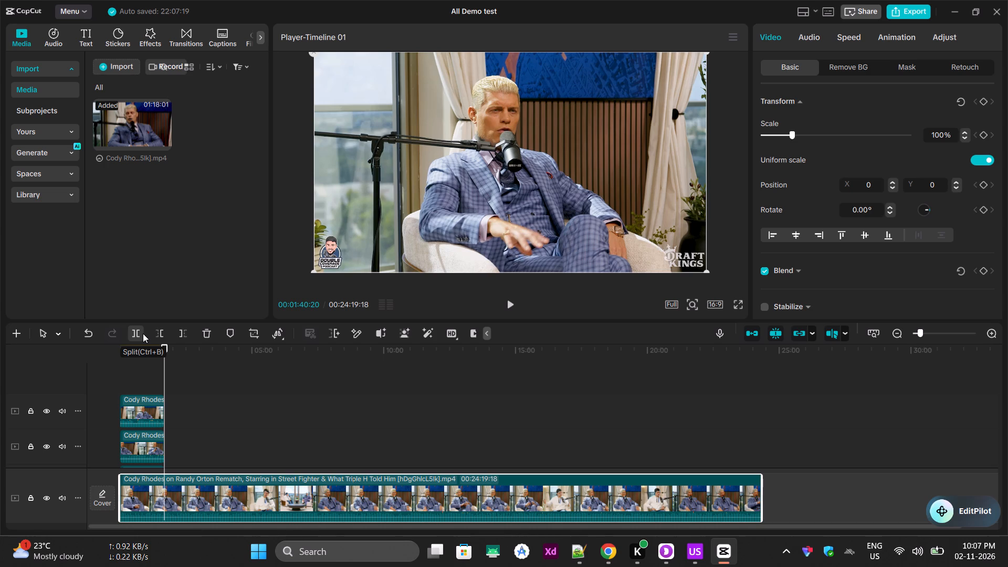
{"action": "left_click", "coordinate": [154, 496]}
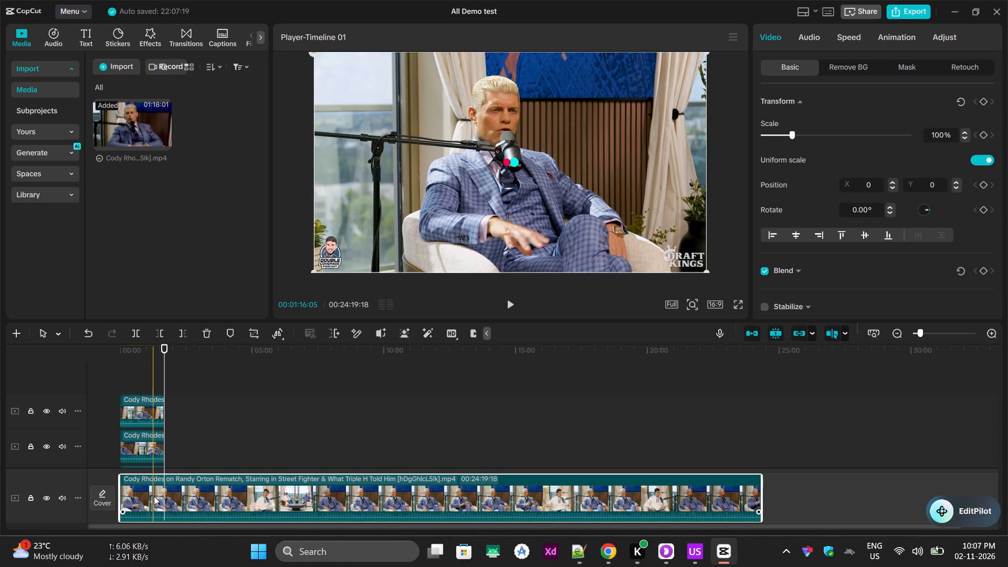
{"action": "left_click", "coordinate": [135, 333]}
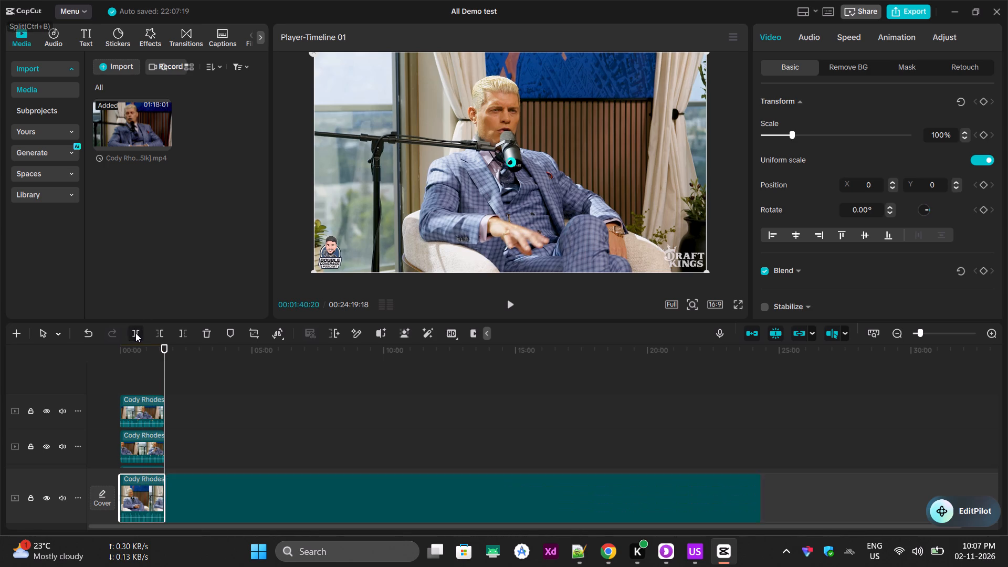
{"action": "left_click_drag", "start_coordinate": [148, 502], "coordinate": [150, 409]}
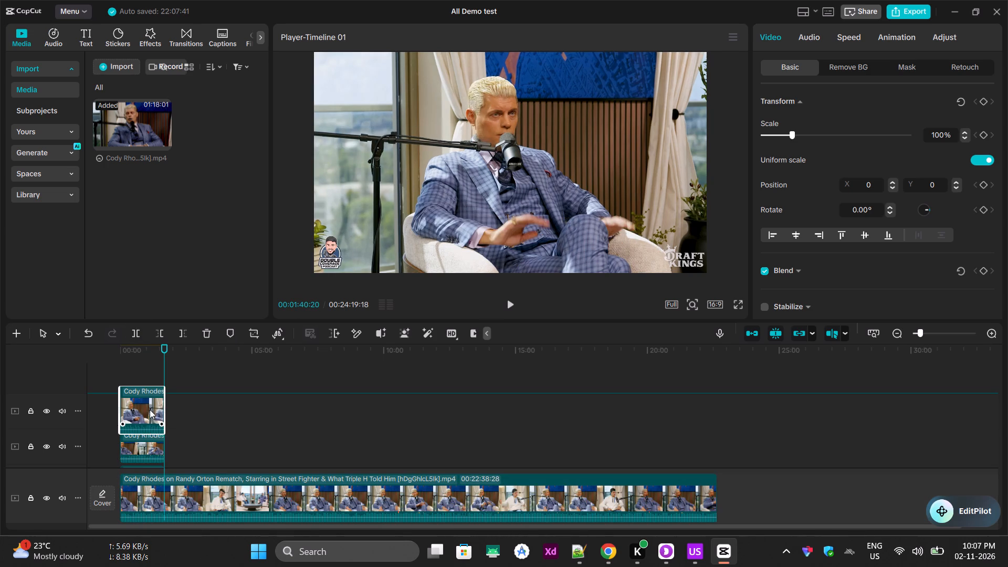
{"action": "left_click_drag", "start_coordinate": [150, 409], "coordinate": [148, 404]}
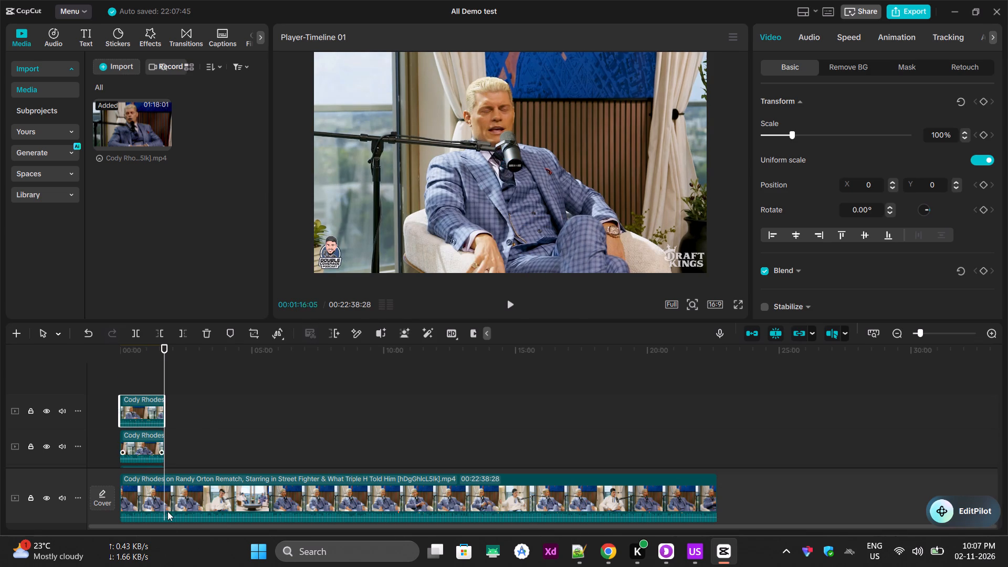
Cut a thirty-fourth segment from the main-track clip at 00:01:40:20 and stack it on top, aligned with the timeline start.
{"action": "left_click", "coordinate": [160, 498]}
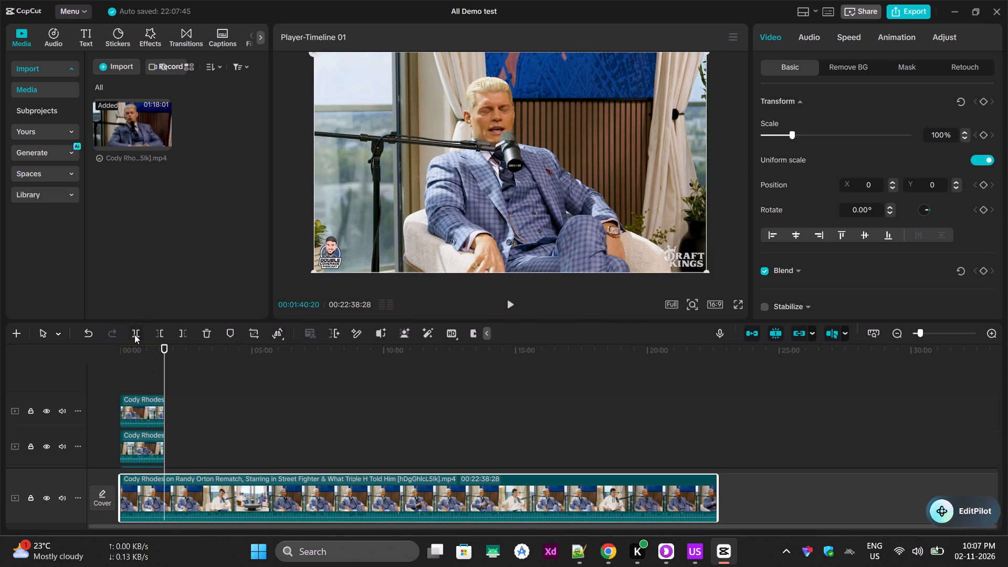
{"action": "left_click", "coordinate": [134, 334]}
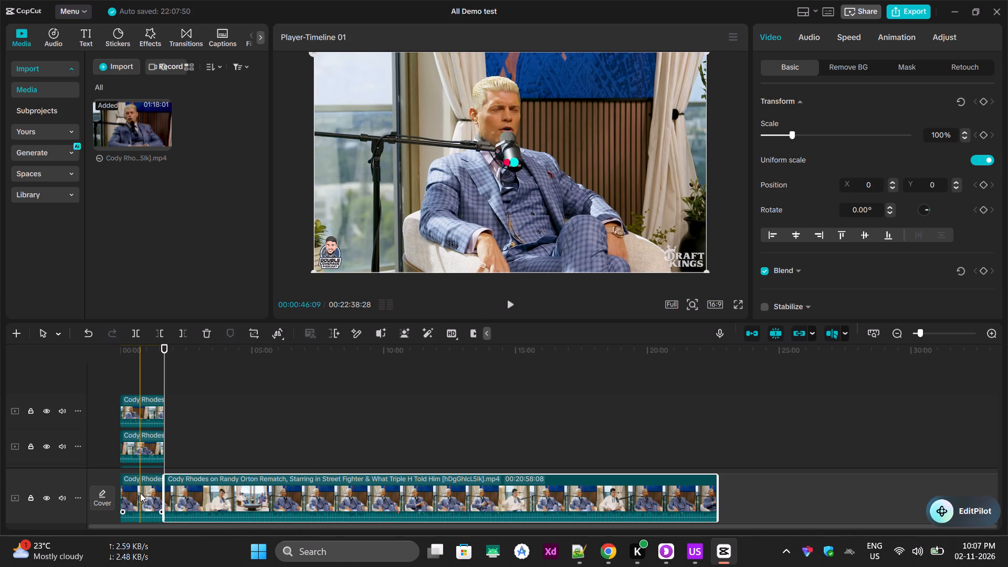
{"action": "left_click_drag", "start_coordinate": [145, 497], "coordinate": [137, 423]}
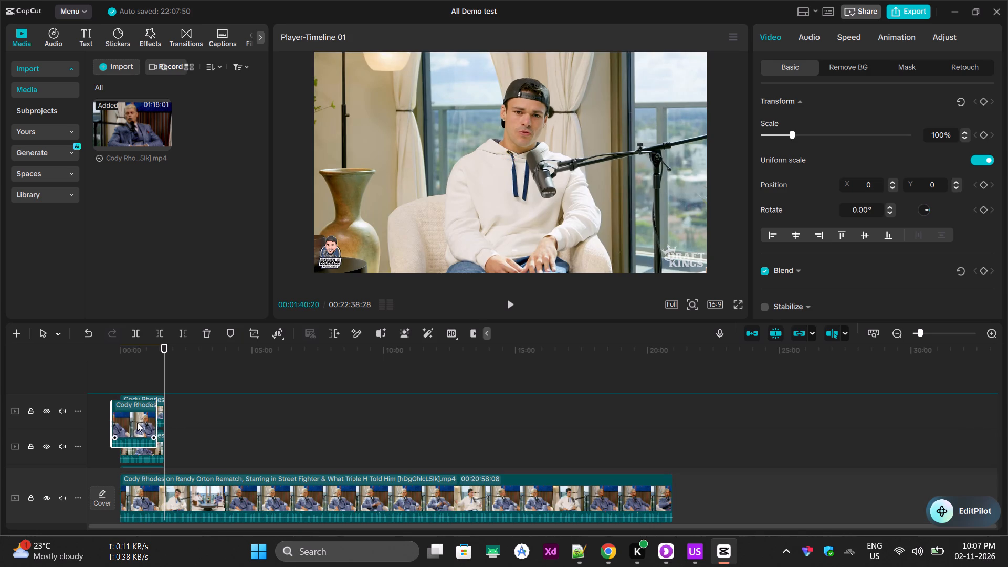
{"action": "left_click_drag", "start_coordinate": [137, 423], "coordinate": [137, 407]}
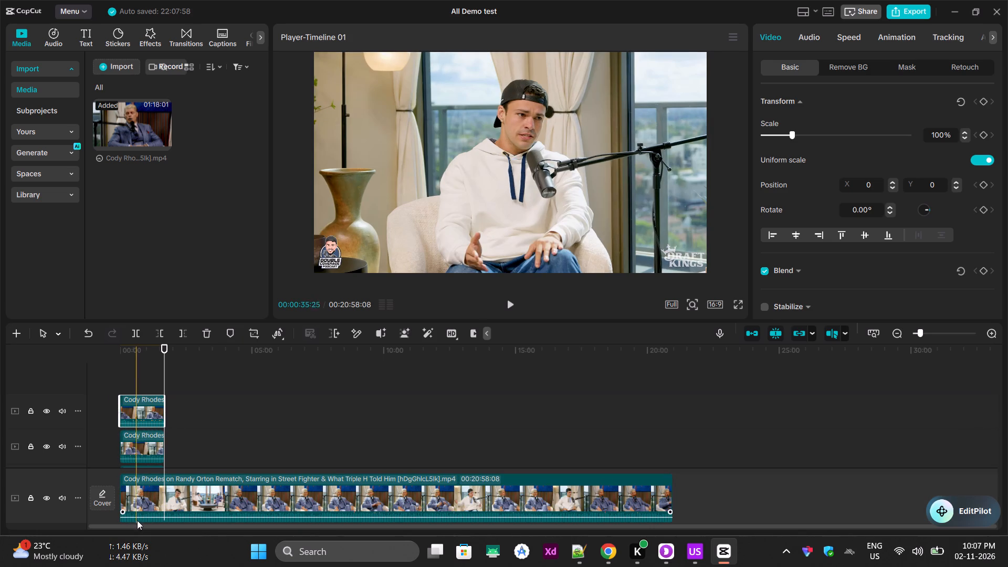
Cut a thirty-fifth segment from the main-track clip at 00:01:40:20 and stack it on top, aligned with the timeline start.
{"action": "left_click", "coordinate": [144, 494]}
{"action": "left_click", "coordinate": [138, 331]}
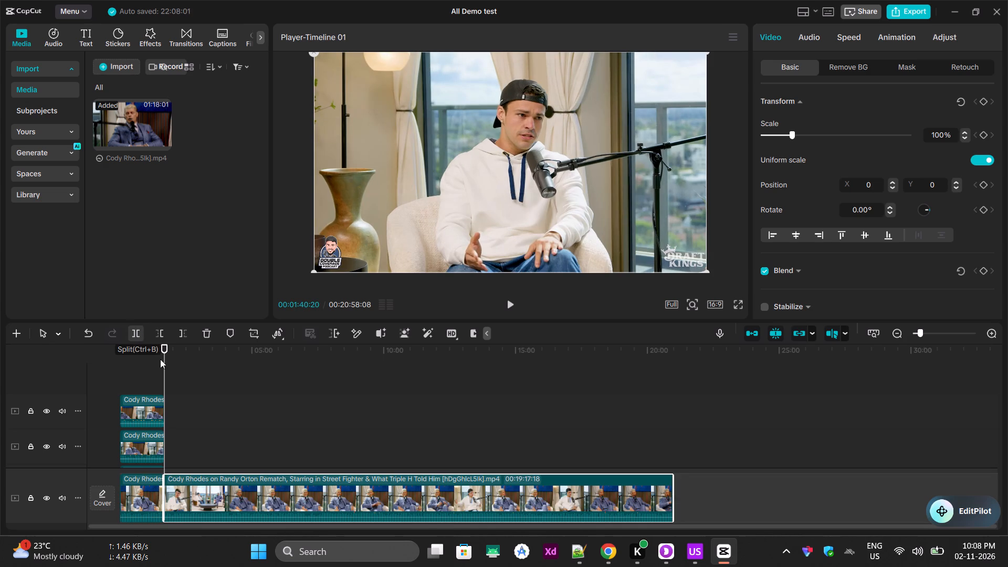
{"action": "left_click_drag", "start_coordinate": [145, 497], "coordinate": [140, 392]}
Cut a thirty-sixth segment from the main-track clip at 00:01:40:20 and stack it on top, aligned with the timeline start.
{"action": "left_click", "coordinate": [155, 497]}
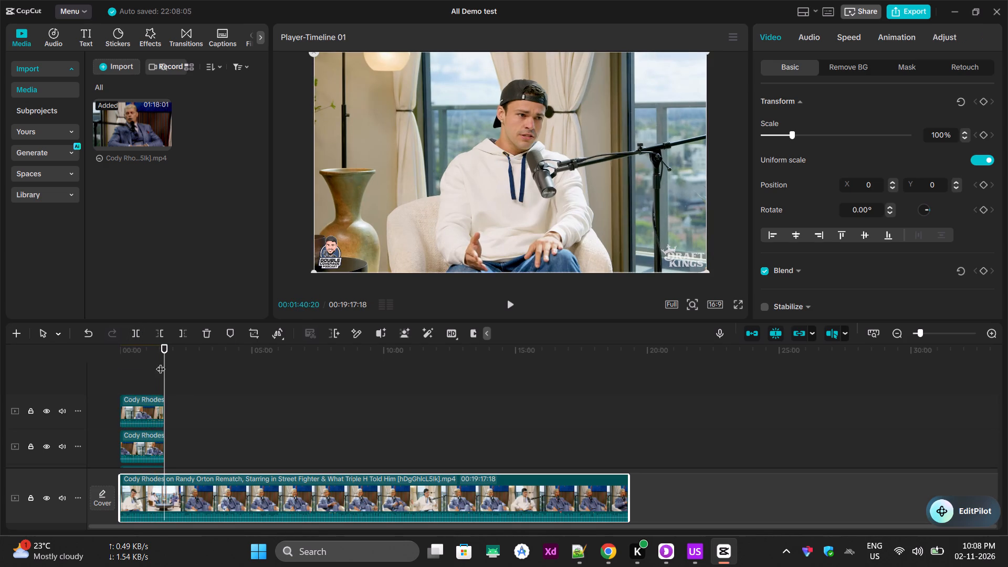
{"action": "left_click", "coordinate": [141, 329]}
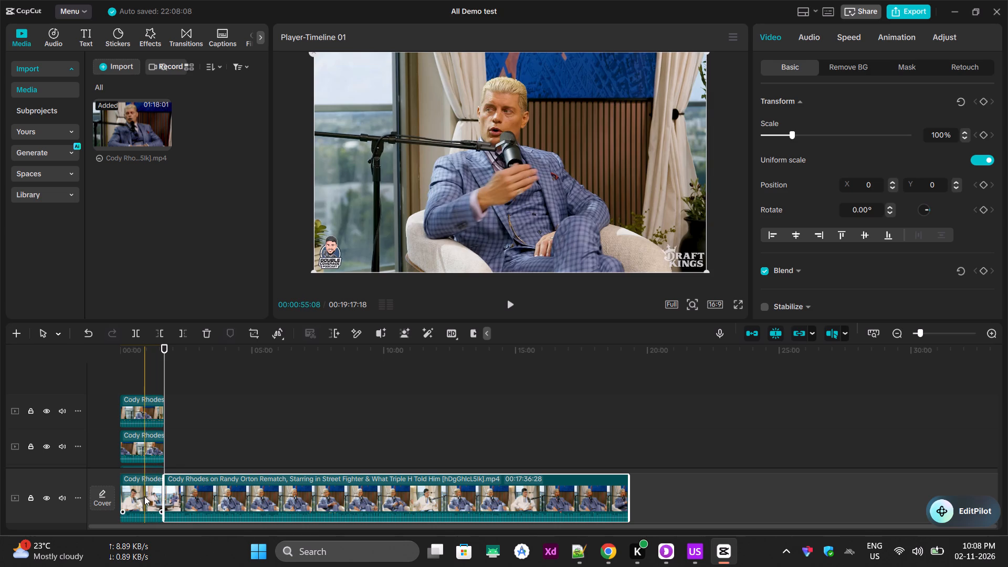
{"action": "left_click_drag", "start_coordinate": [143, 495], "coordinate": [133, 385]}
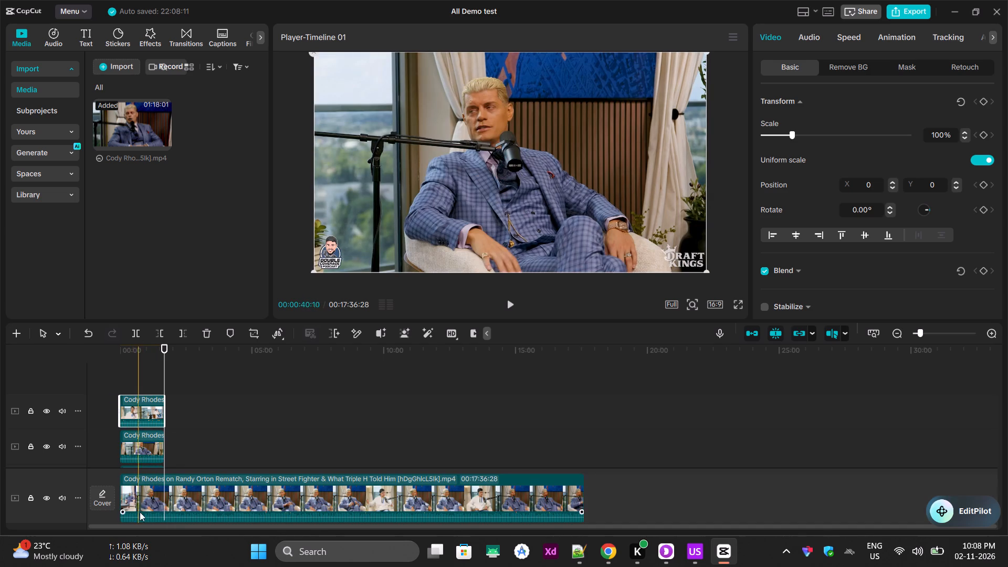
Cut a thirty-seventh segment from the main-track clip at 00:01:40:20 and stack it on top, aligned with the timeline start.
{"action": "left_click", "coordinate": [140, 497]}
{"action": "left_click", "coordinate": [139, 328]}
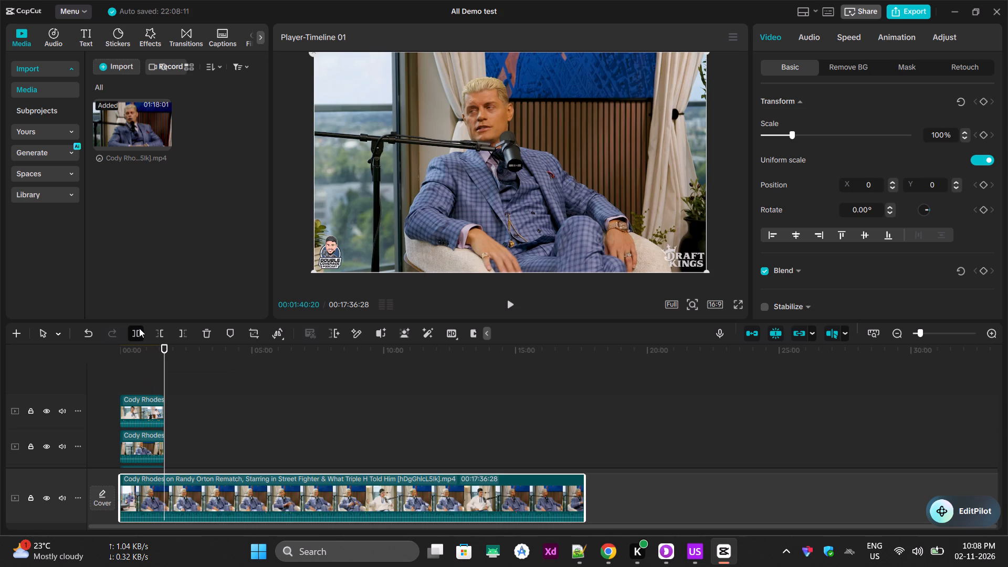
{"action": "left_click_drag", "start_coordinate": [144, 496], "coordinate": [139, 414]}
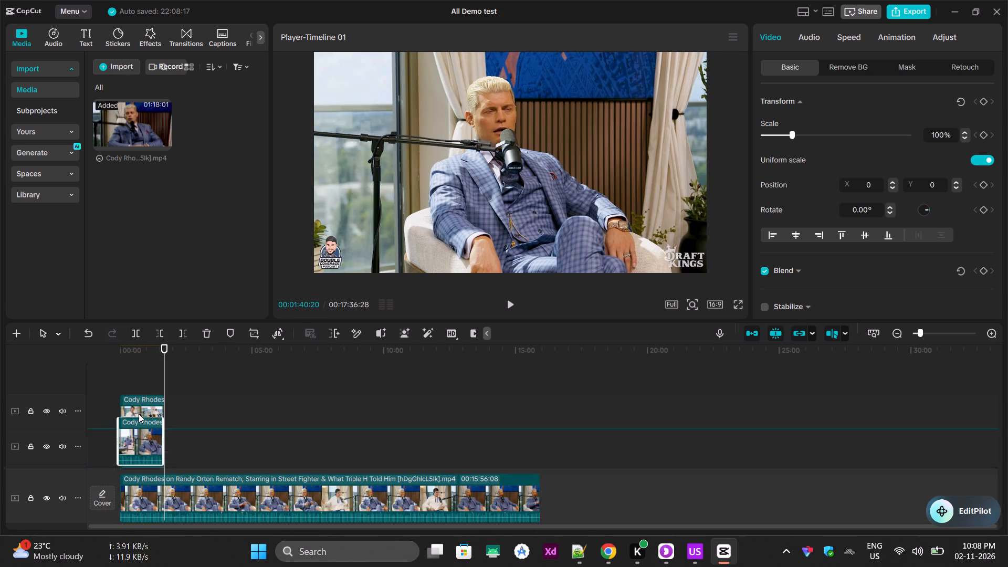
{"action": "left_click_drag", "start_coordinate": [139, 414], "coordinate": [125, 376]}
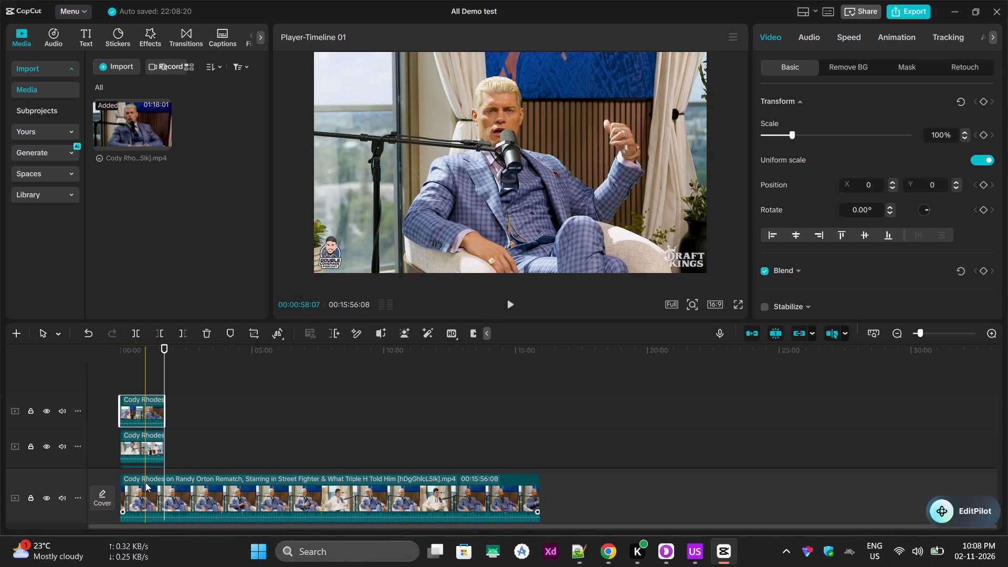
Cut a thirty-eighth segment from the main-track clip at 00:01:40:20 and stack it on top, aligned with the timeline start.
{"action": "left_click", "coordinate": [145, 485]}
{"action": "left_click", "coordinate": [136, 331]}
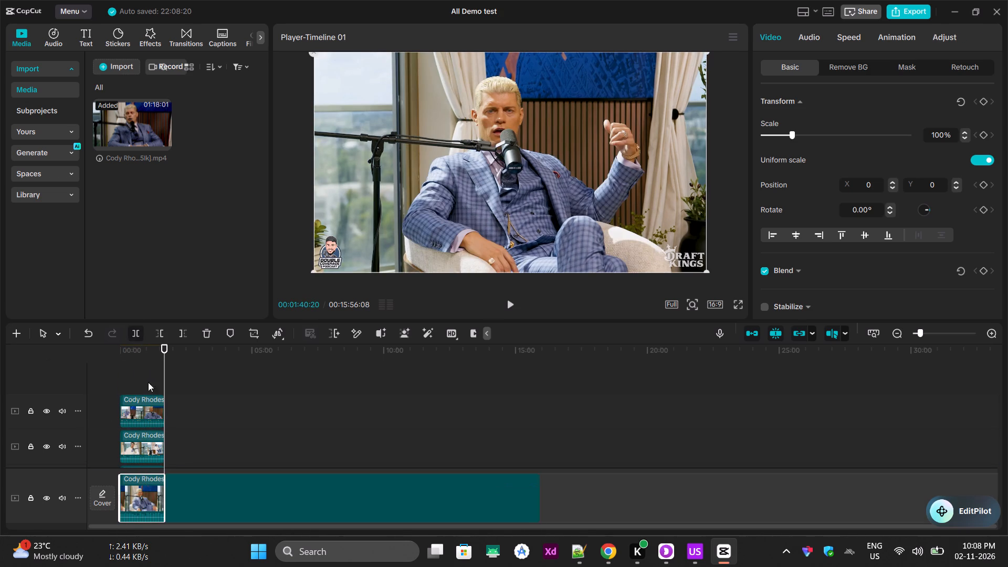
{"action": "left_click_drag", "start_coordinate": [152, 494], "coordinate": [143, 376]}
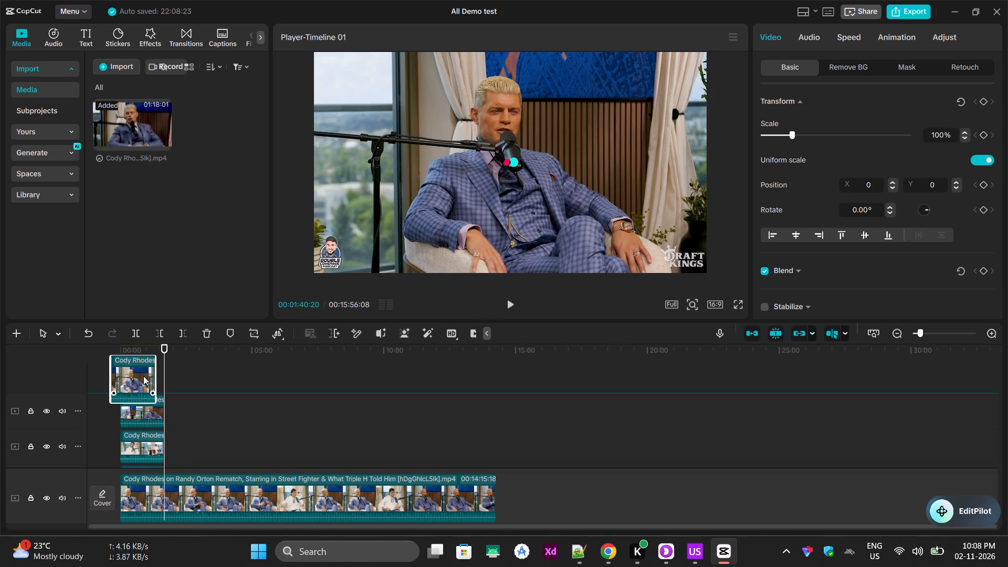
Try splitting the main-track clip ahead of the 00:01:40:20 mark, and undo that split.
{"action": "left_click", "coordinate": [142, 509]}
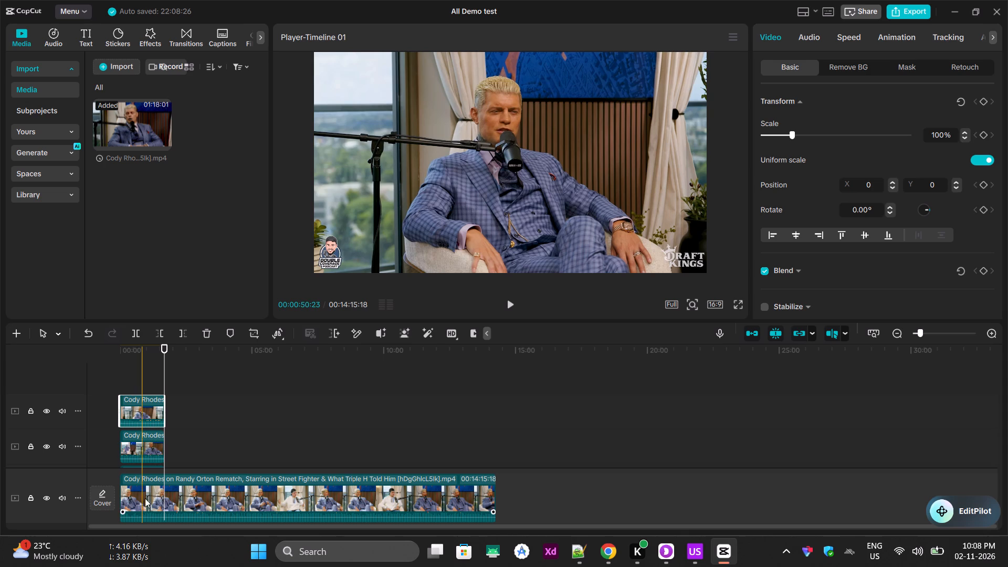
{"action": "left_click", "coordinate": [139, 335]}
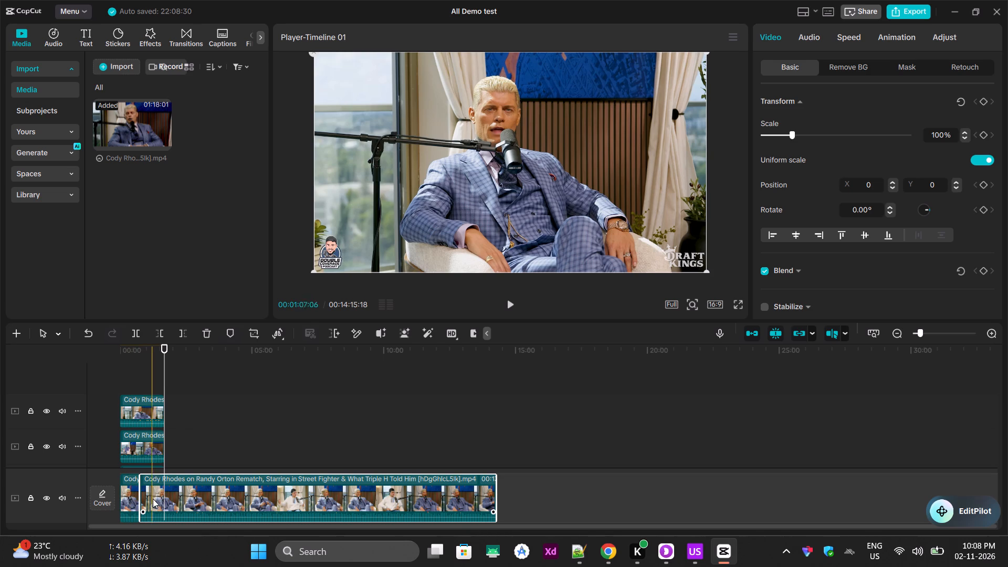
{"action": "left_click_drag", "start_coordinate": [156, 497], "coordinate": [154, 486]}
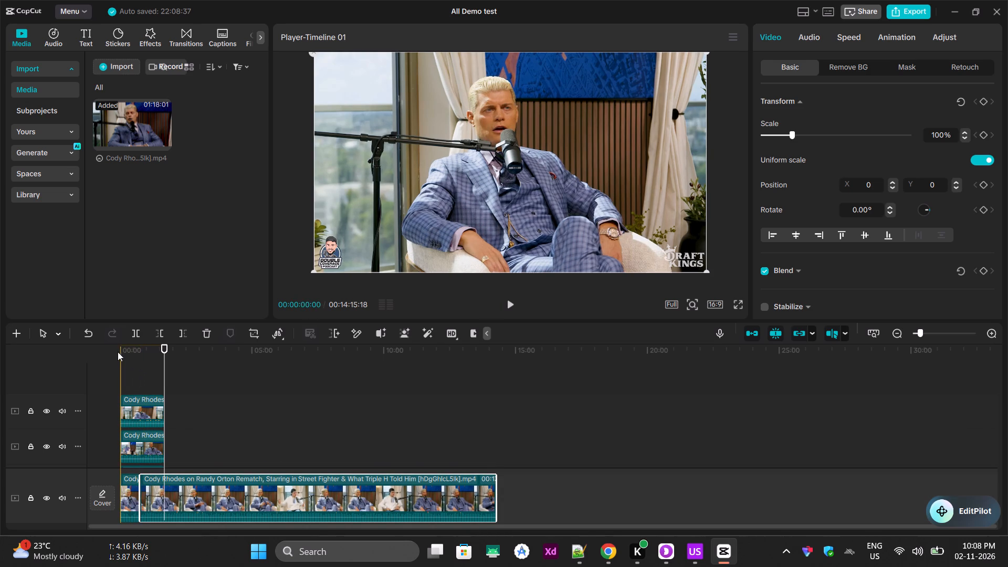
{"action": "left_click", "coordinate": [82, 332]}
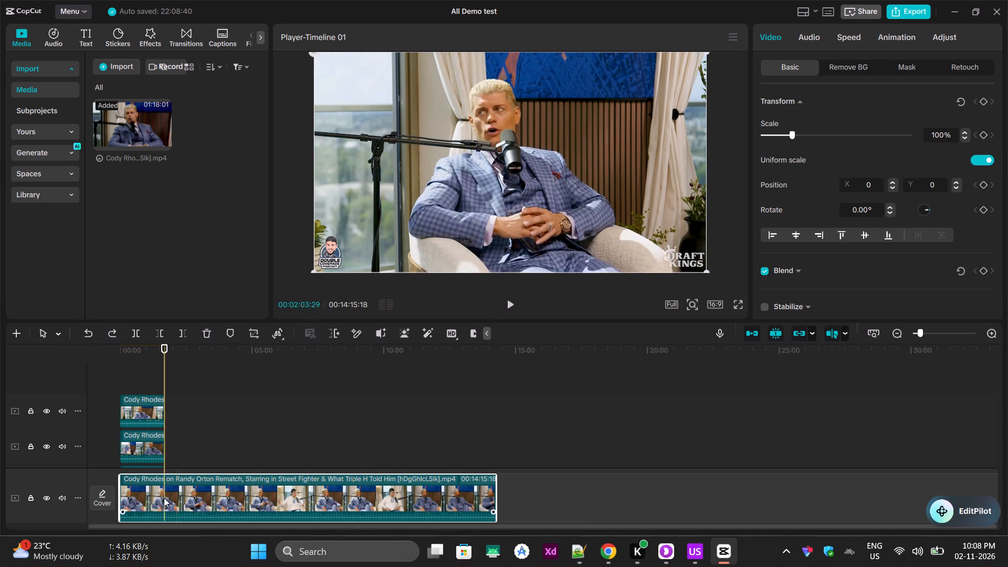
Cut a thirty-ninth segment from the main-track clip at 00:01:40:20 and stack it on top, aligned with the timeline start.
{"action": "left_click", "coordinate": [161, 496]}
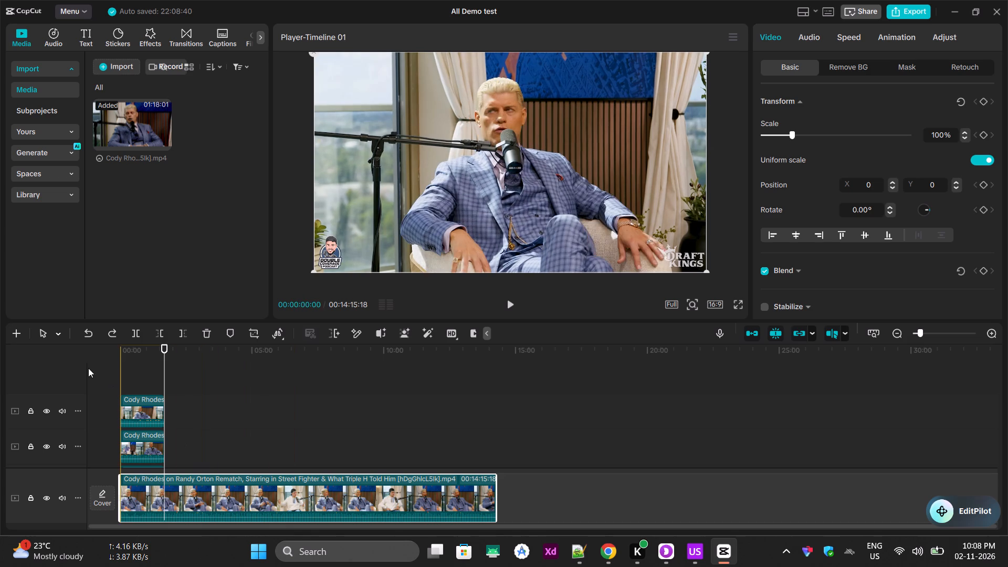
{"action": "left_click", "coordinate": [41, 332]}
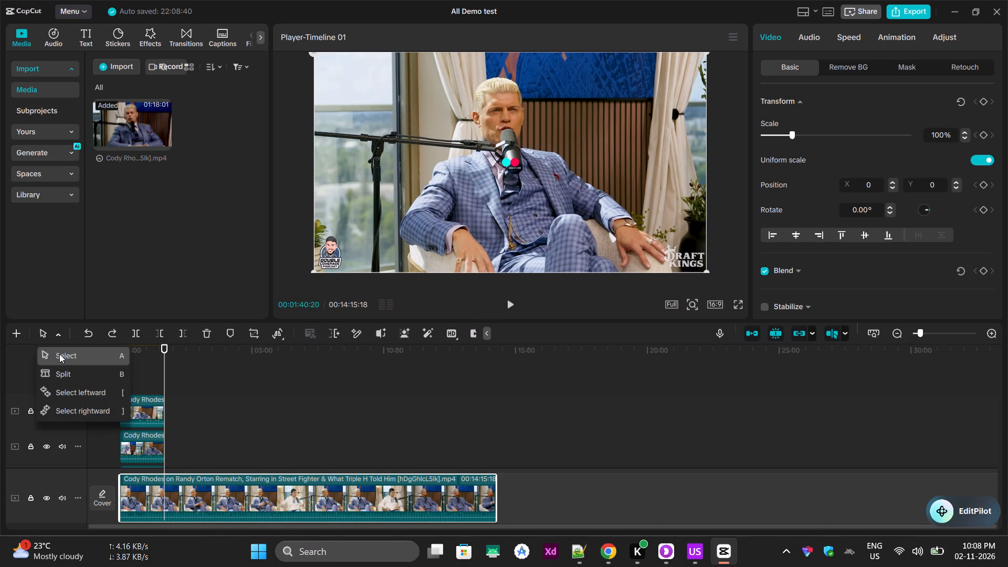
{"action": "left_click", "coordinate": [59, 354]}
{"action": "left_click", "coordinate": [153, 506]}
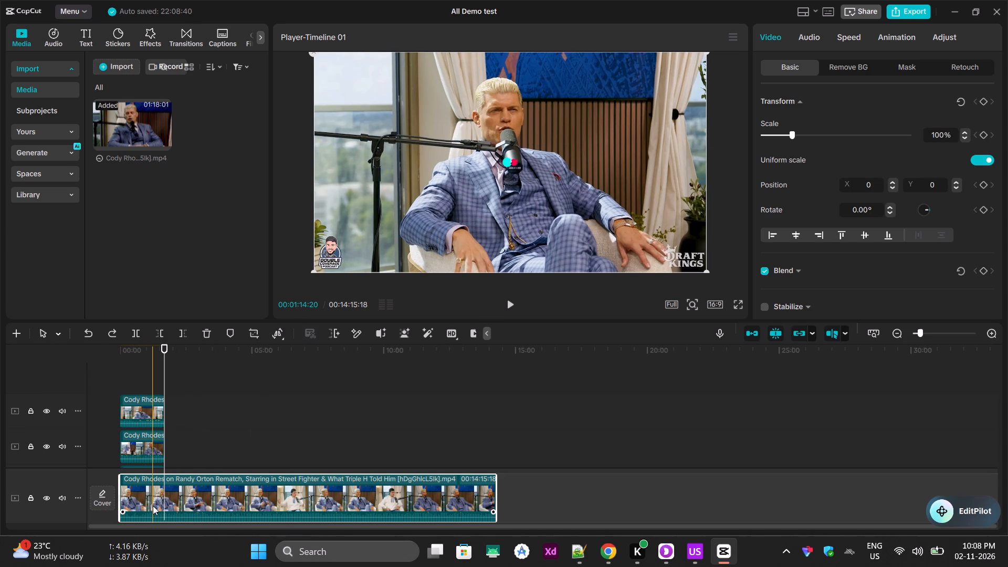
{"action": "left_click", "coordinate": [136, 335]}
{"action": "left_click_drag", "start_coordinate": [140, 500], "coordinate": [145, 397]}
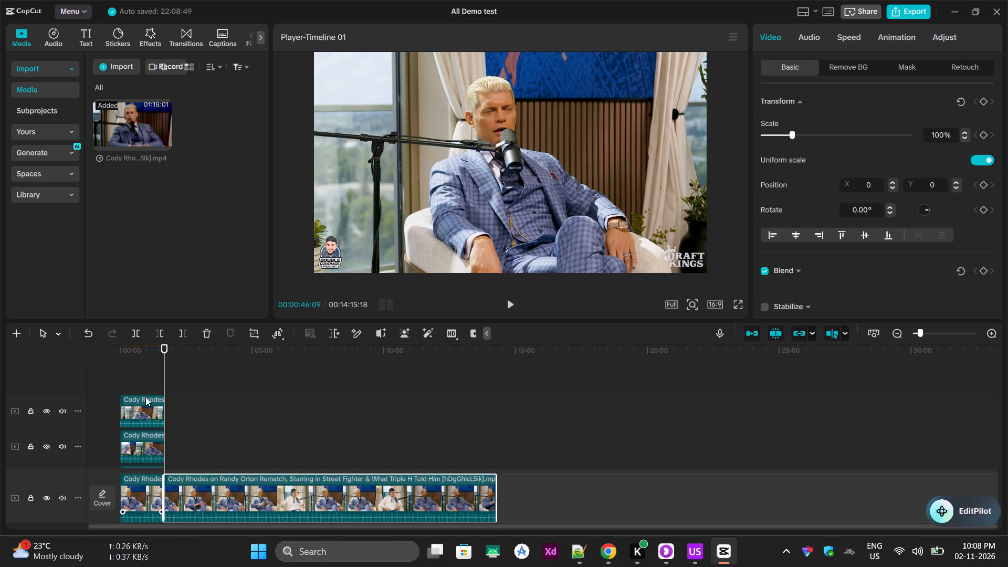
{"action": "left_click_drag", "start_coordinate": [145, 397], "coordinate": [141, 390]}
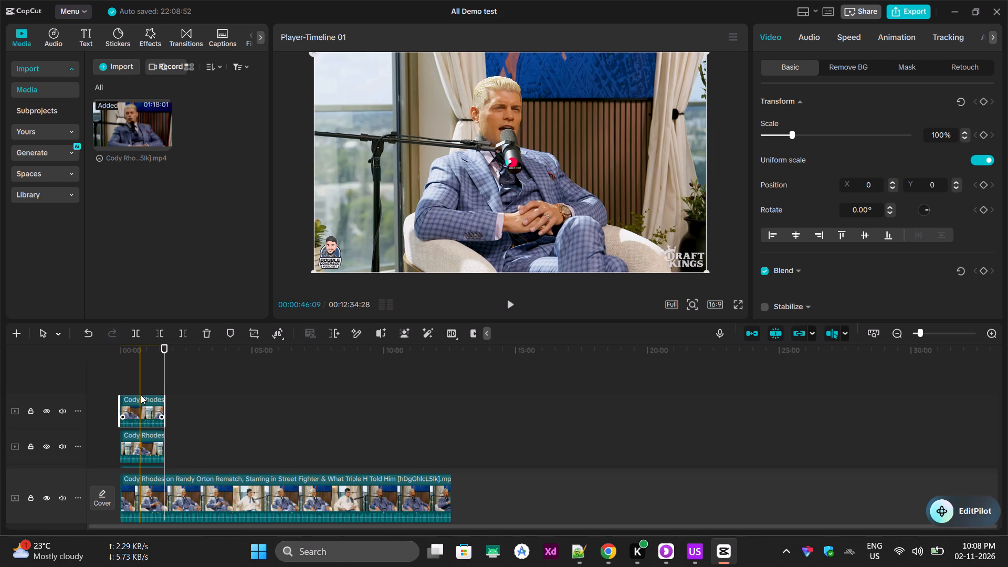
Cut a fortieth segment from the main-track clip at 00:01:40:20 and stack it on top, aligned with the timeline start.
{"action": "left_click", "coordinate": [159, 508]}
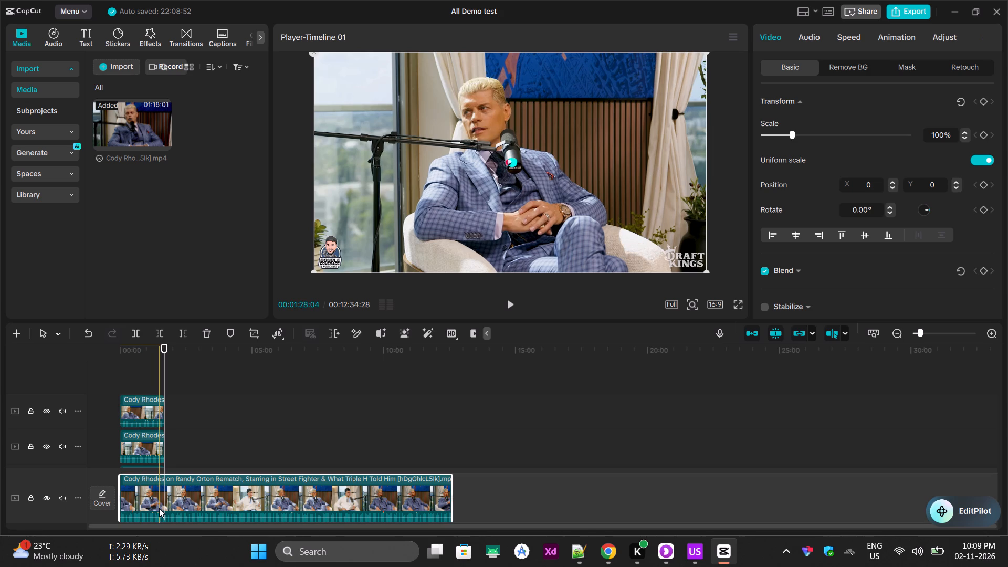
{"action": "left_click", "coordinate": [139, 331]}
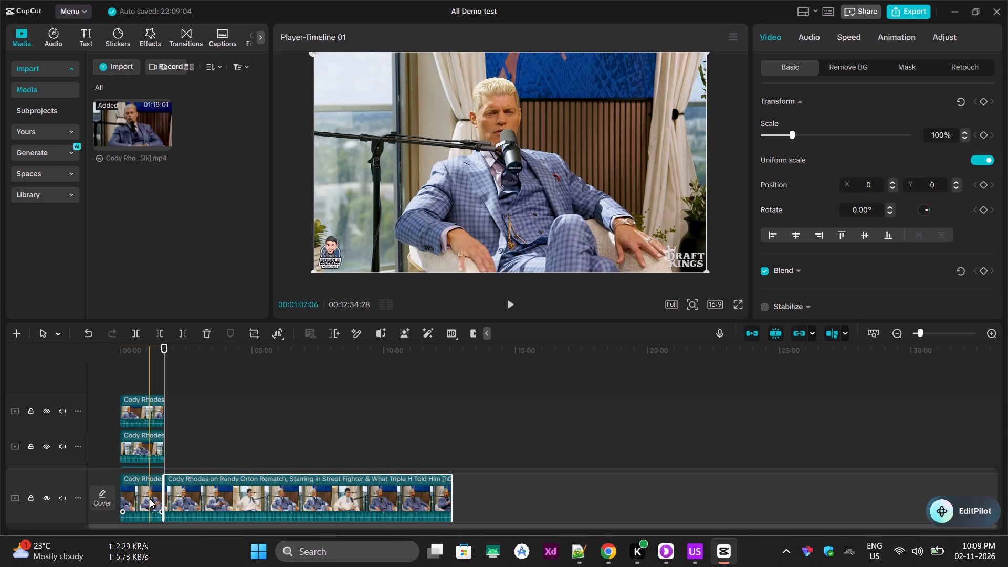
{"action": "left_click_drag", "start_coordinate": [150, 500], "coordinate": [133, 393]}
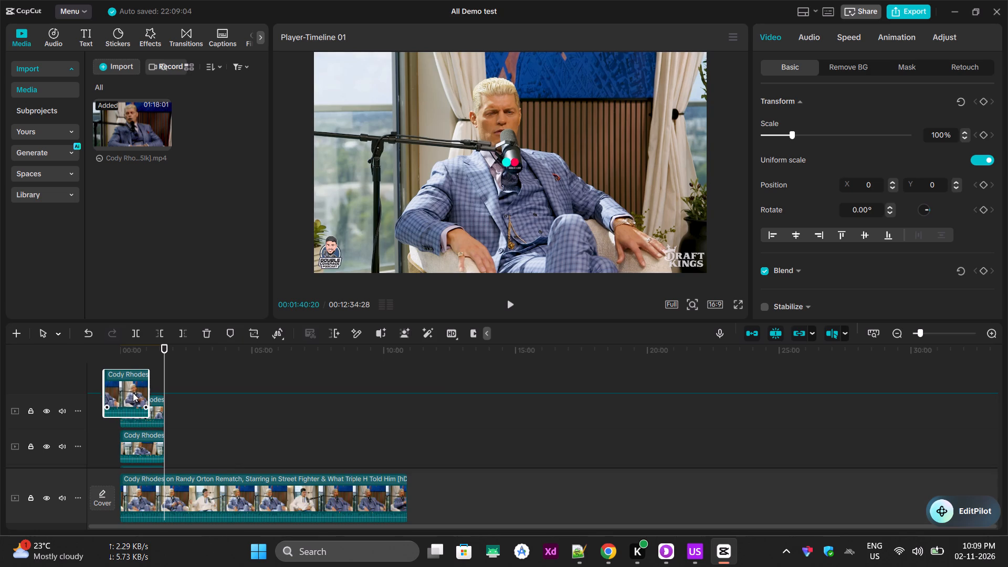
{"action": "left_click_drag", "start_coordinate": [133, 393], "coordinate": [133, 388]}
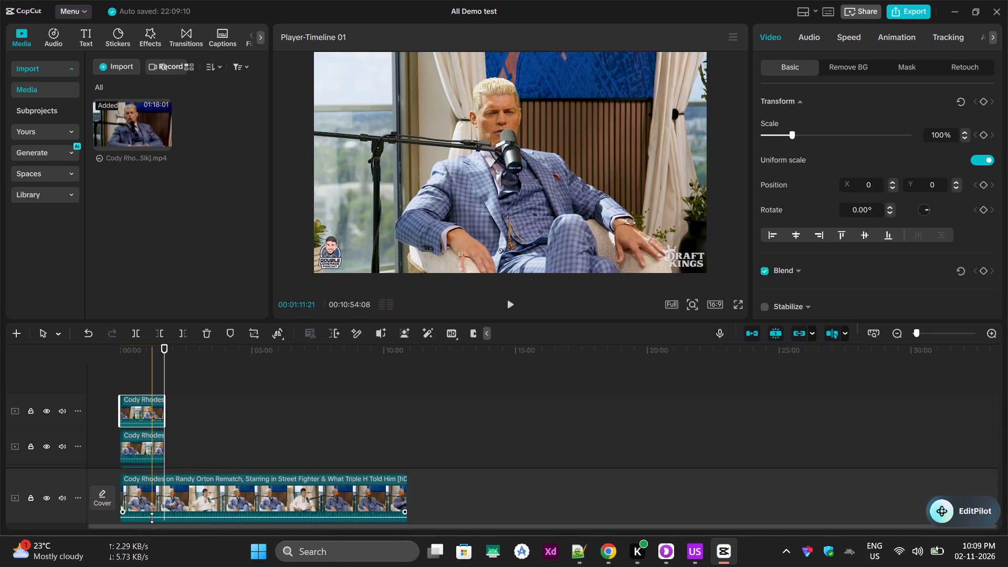
Split off a forty-first segment of the main-track clip at 00:01:40:20 and try to stack it on top at the timeline start.
{"action": "left_click", "coordinate": [142, 509]}
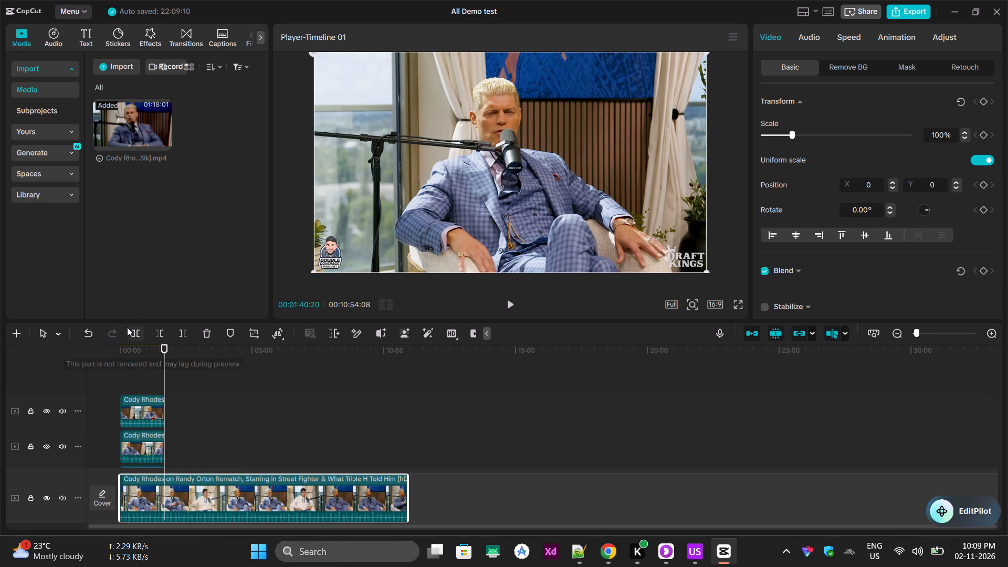
{"action": "left_click", "coordinate": [127, 327]}
{"action": "left_click", "coordinate": [135, 332]}
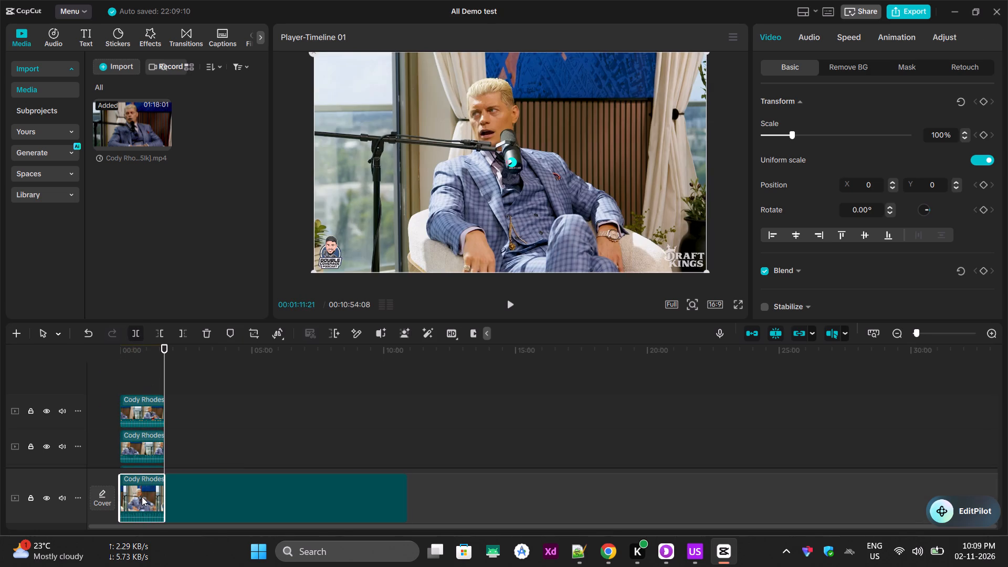
{"action": "left_click_drag", "start_coordinate": [145, 499], "coordinate": [128, 414]}
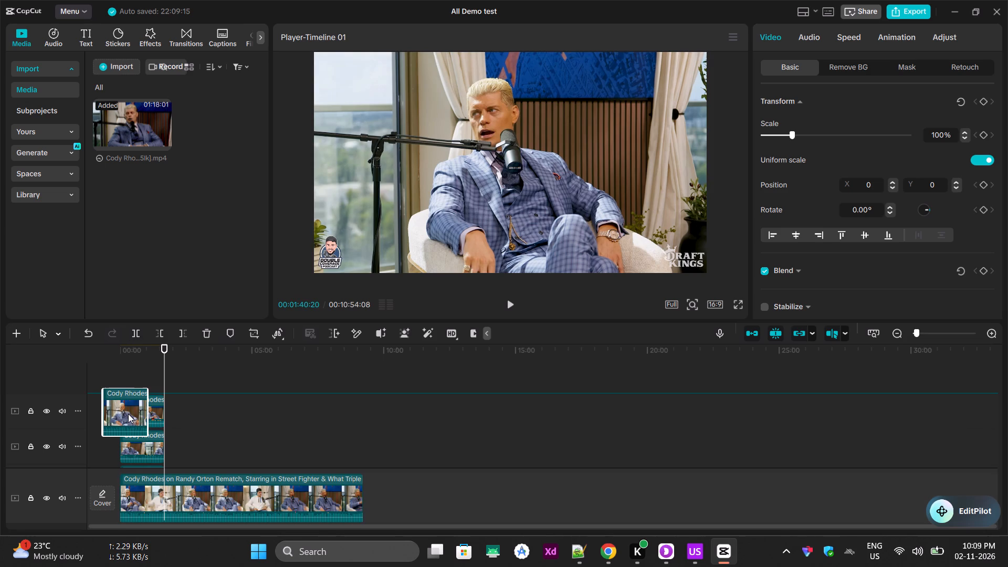
{"action": "left_click_drag", "start_coordinate": [128, 414], "coordinate": [127, 403]}
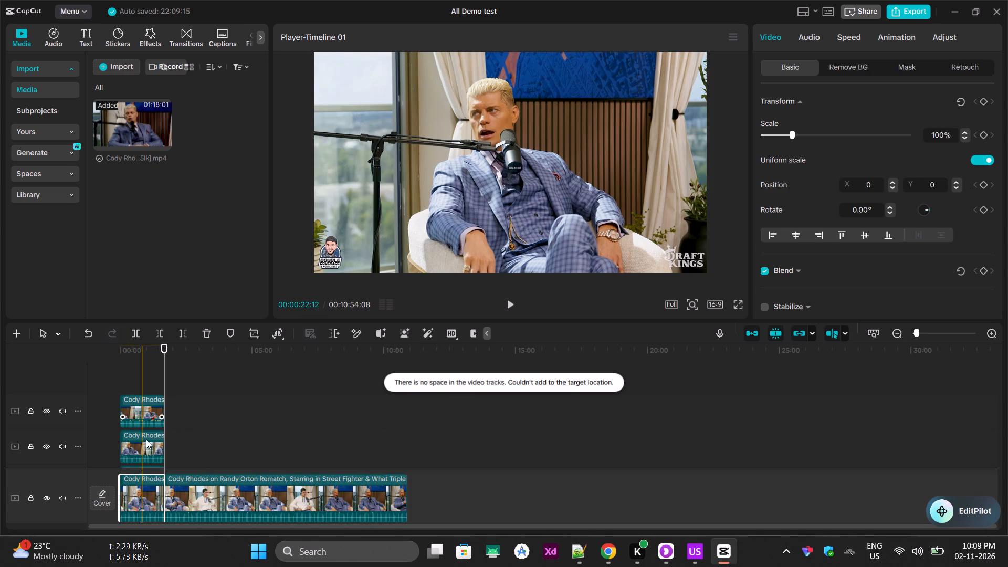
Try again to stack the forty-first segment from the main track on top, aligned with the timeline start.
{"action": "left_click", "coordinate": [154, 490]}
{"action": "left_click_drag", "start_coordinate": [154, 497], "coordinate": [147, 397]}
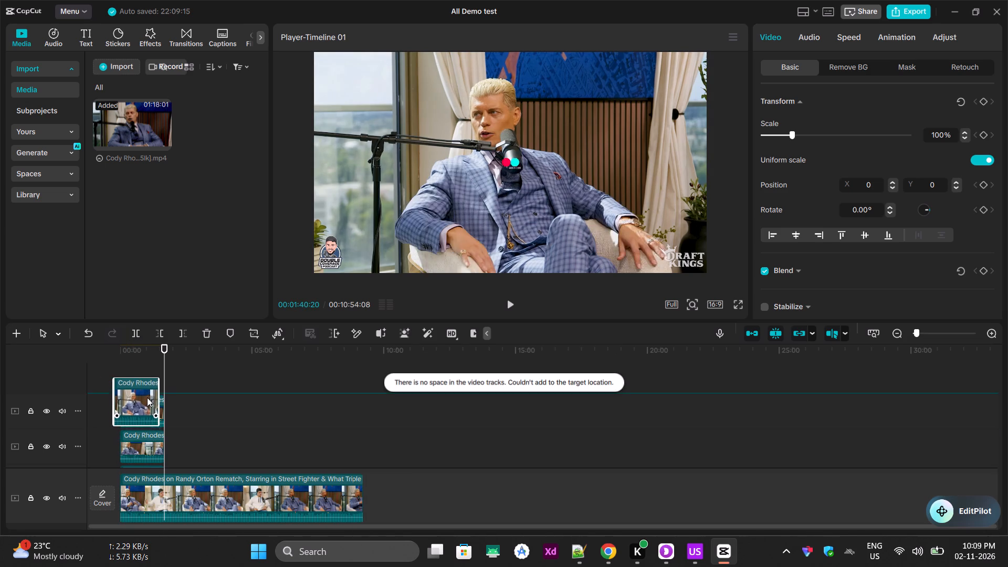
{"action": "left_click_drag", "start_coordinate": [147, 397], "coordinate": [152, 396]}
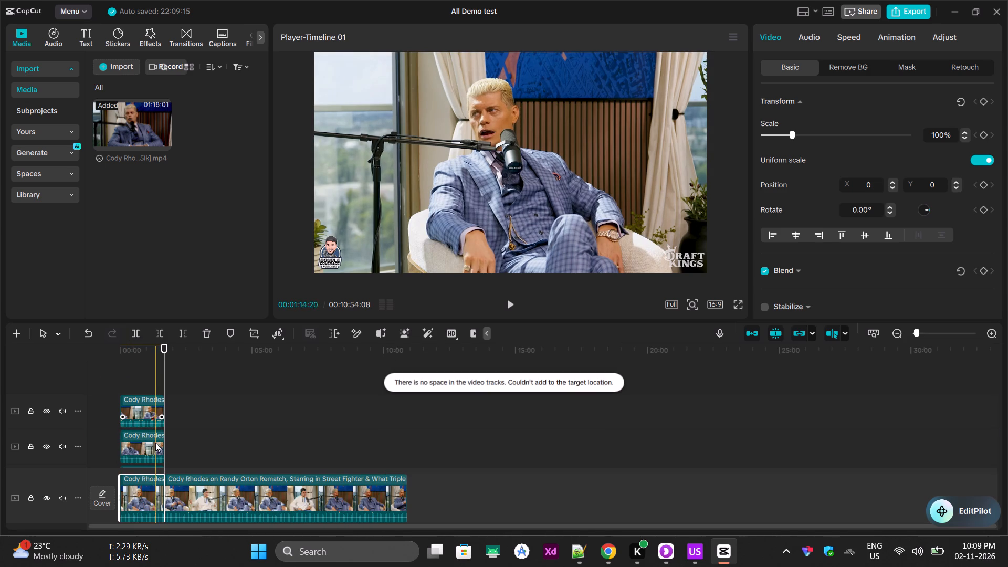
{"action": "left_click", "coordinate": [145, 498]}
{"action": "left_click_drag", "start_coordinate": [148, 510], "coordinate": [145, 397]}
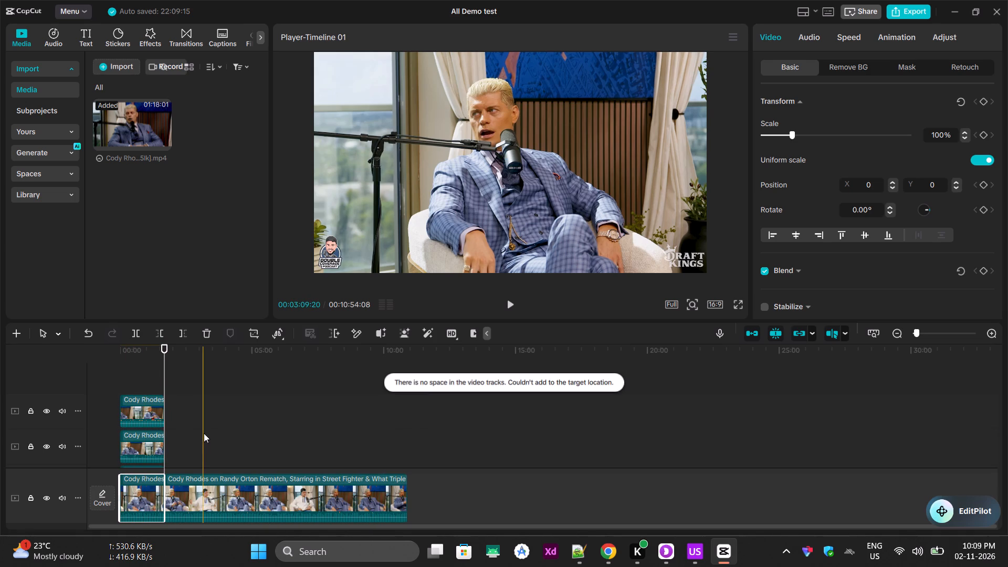
Delete the remaining main-track clip after 00:01:40:20.
{"action": "left_click", "coordinate": [265, 492]}
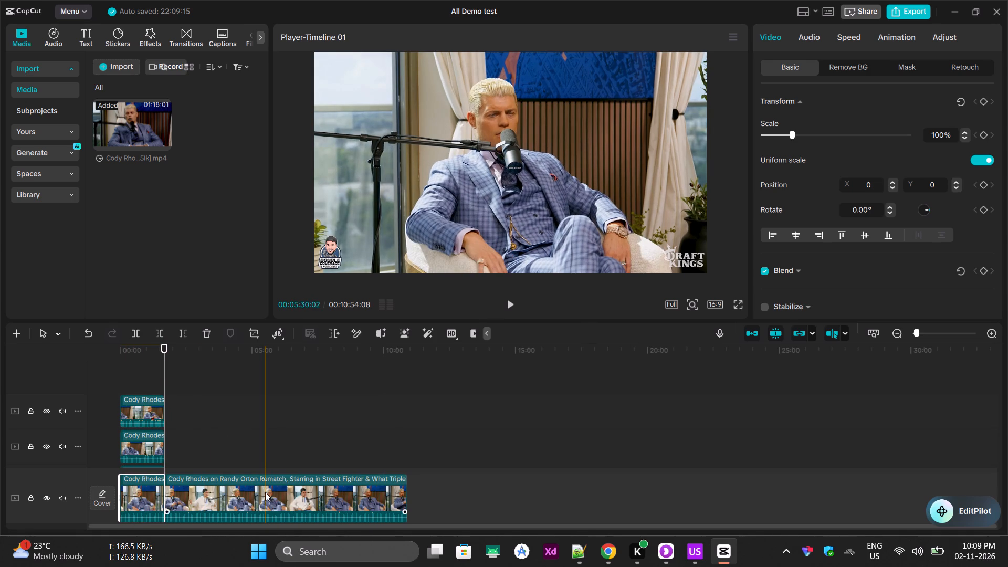
{"action": "key", "text": "Delete"}
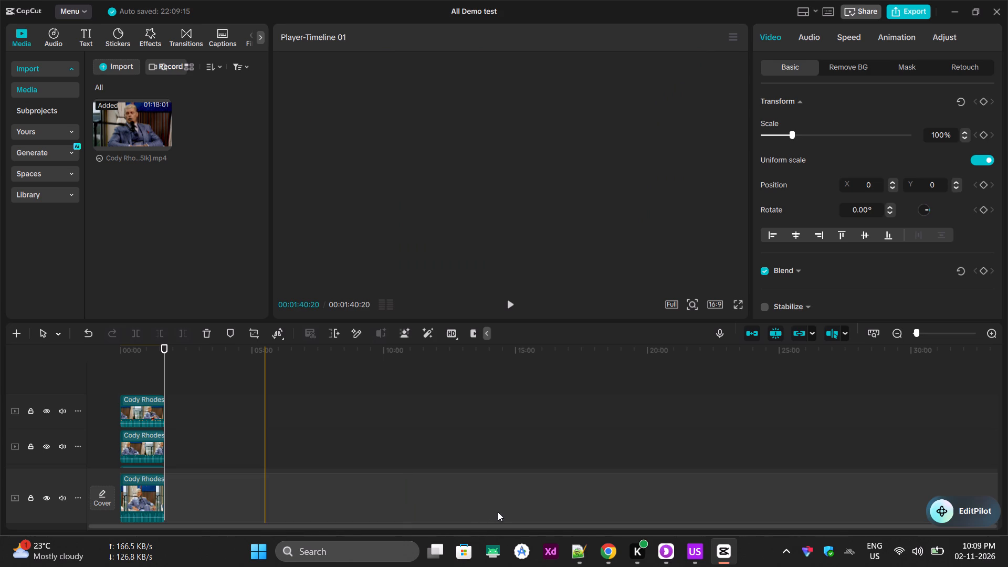
Play the stacked tracks from the timeline start, dismiss the lag notice, and scrub to the end at 00:01:40:20.
{"action": "left_click_drag", "start_coordinate": [136, 355], "coordinate": [119, 349]}
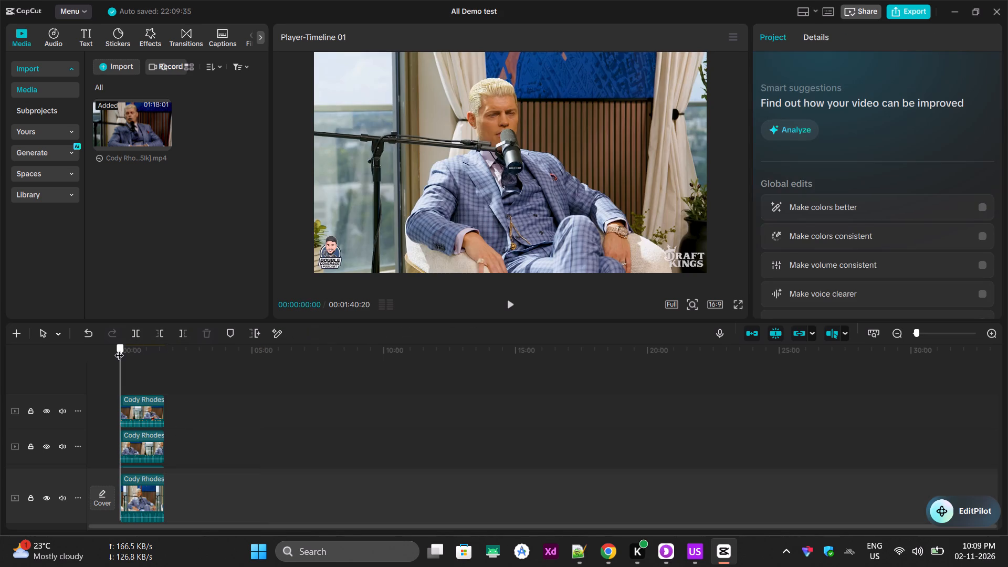
{"action": "left_click_drag", "start_coordinate": [119, 349], "coordinate": [118, 348]}
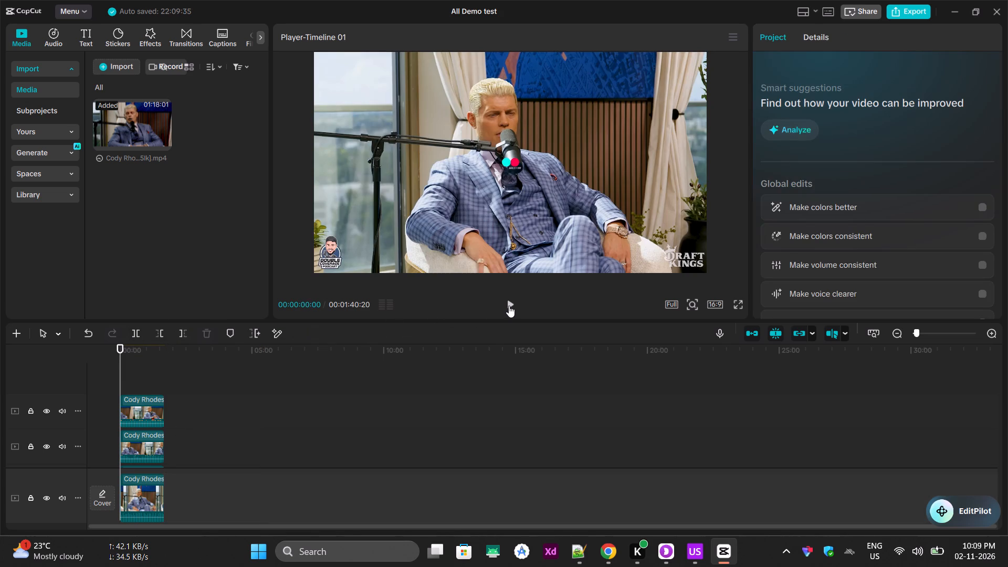
{"action": "left_click", "coordinate": [509, 306]}
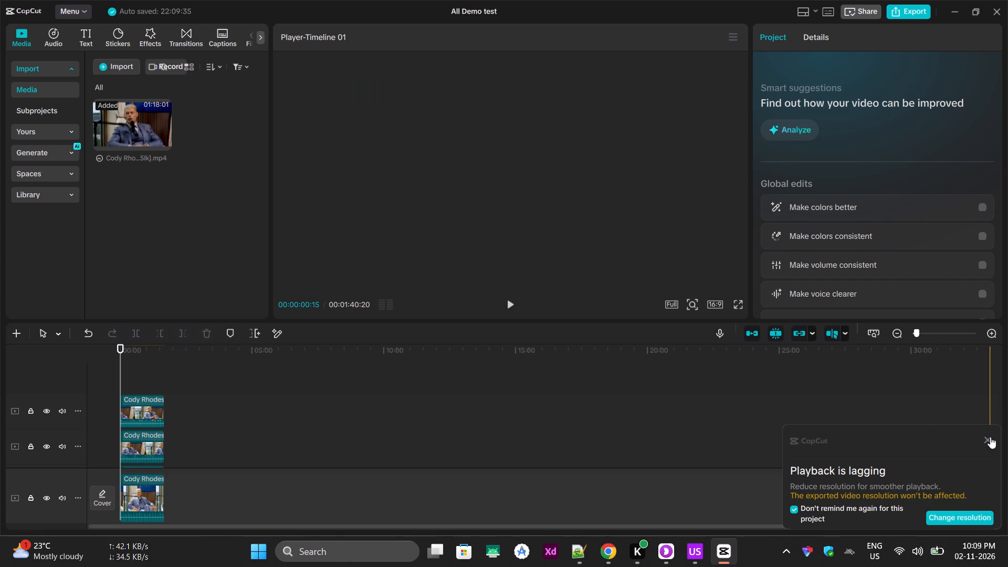
{"action": "left_click", "coordinate": [990, 439]}
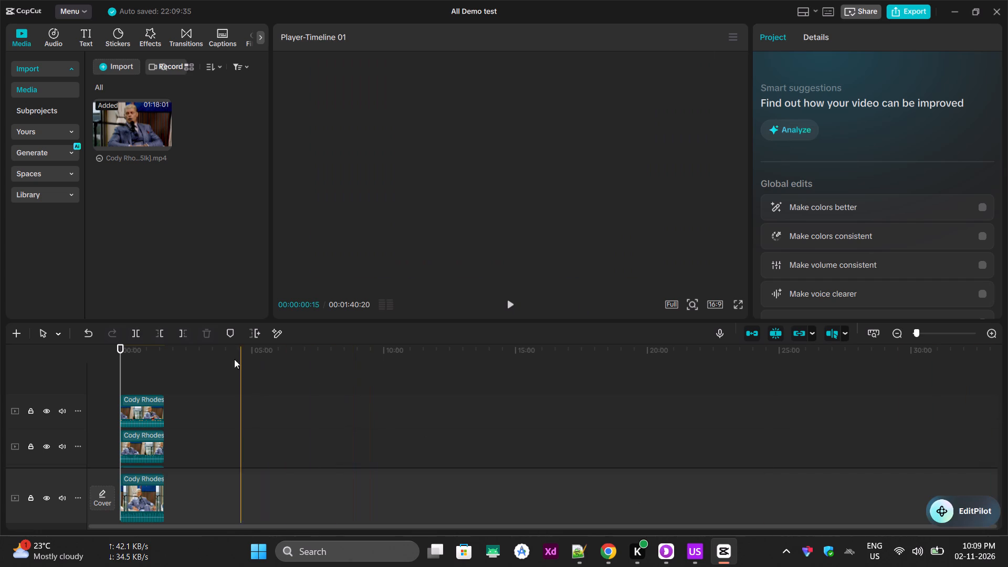
{"action": "left_click_drag", "start_coordinate": [212, 359], "coordinate": [165, 473]}
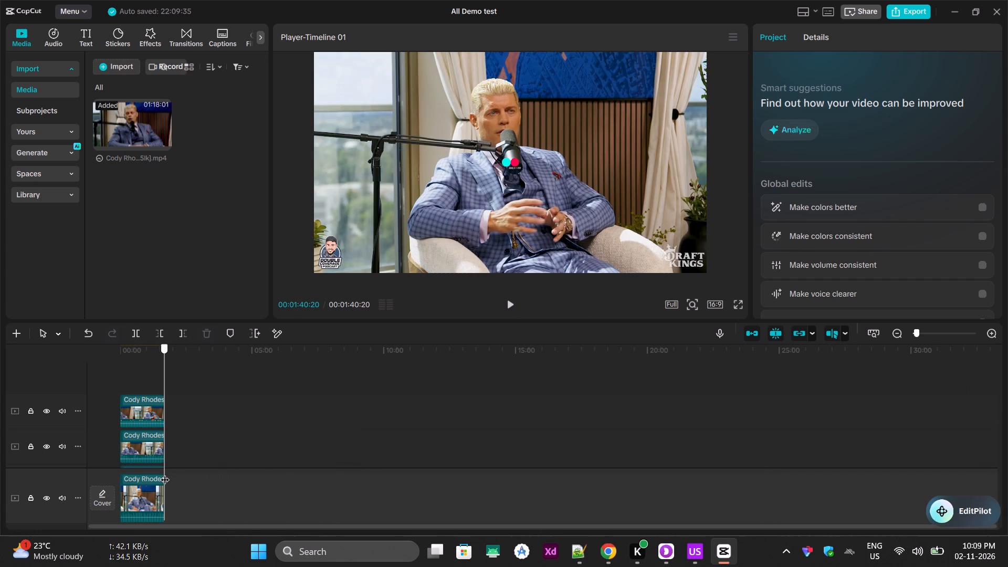
{"action": "left_click_drag", "start_coordinate": [165, 473], "coordinate": [172, 501]}
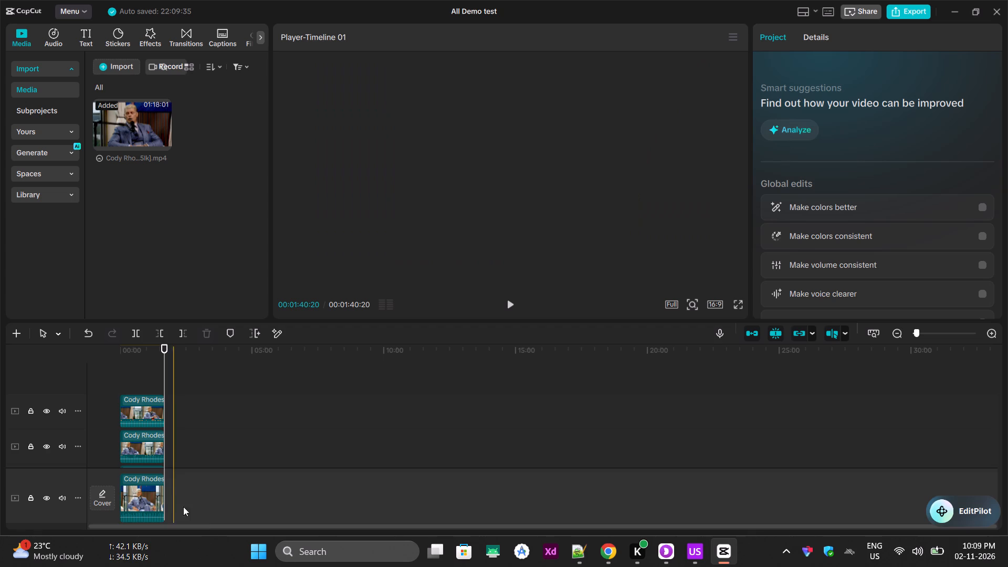
Delete all clips on every track to empty the timeline.
{"action": "left_click", "coordinate": [236, 418]}
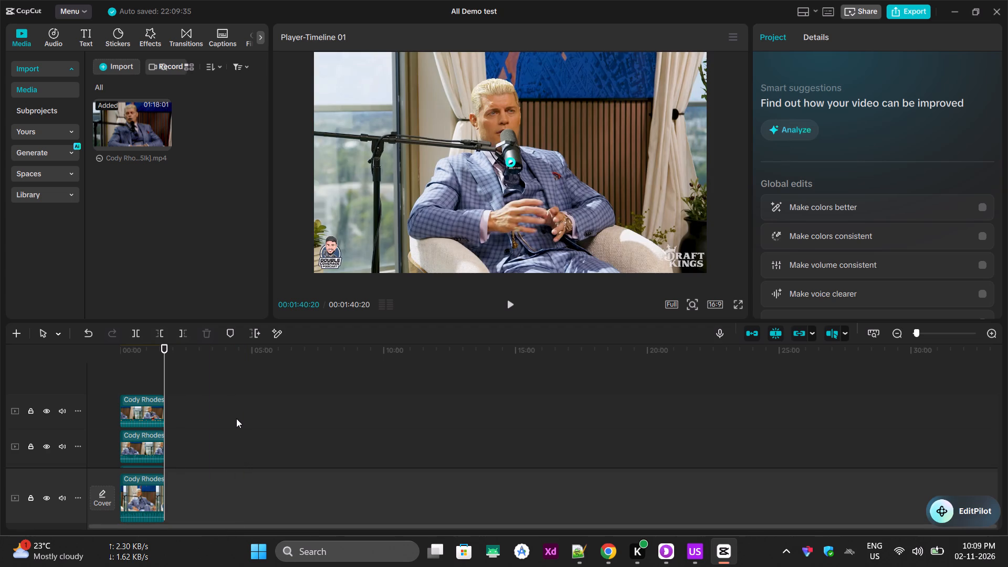
{"action": "key", "text": "ctrl+a"}
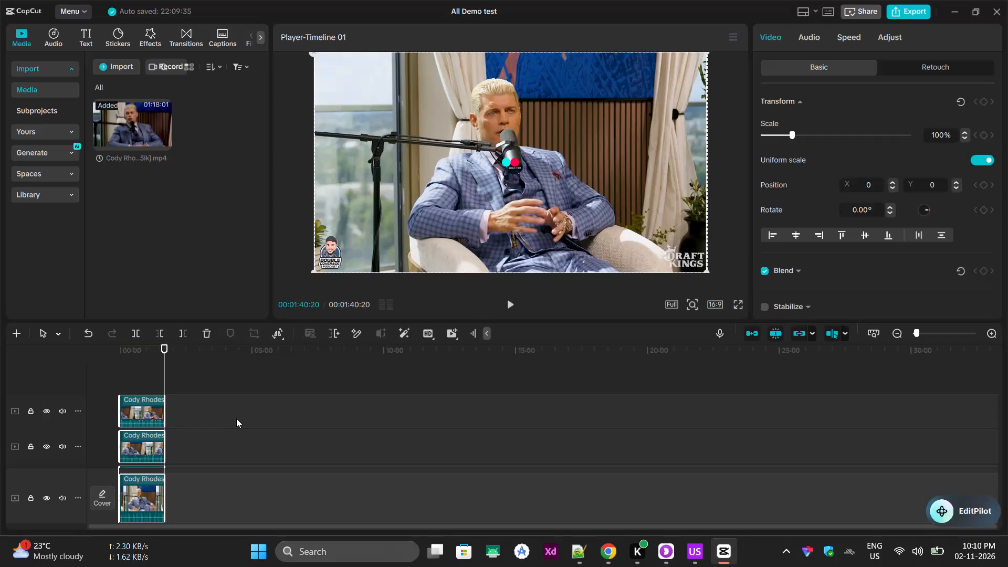
{"action": "key", "text": "Delete"}
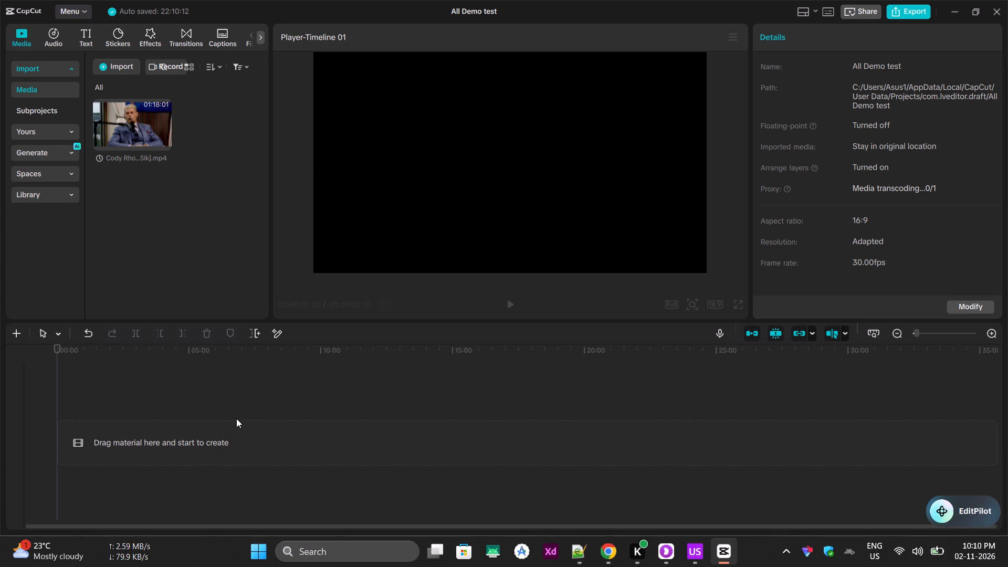
Add the full Cody Rhodes interview video to the main track, starting at the timeline start.
{"action": "left_click_drag", "start_coordinate": [114, 116], "coordinate": [175, 427]}
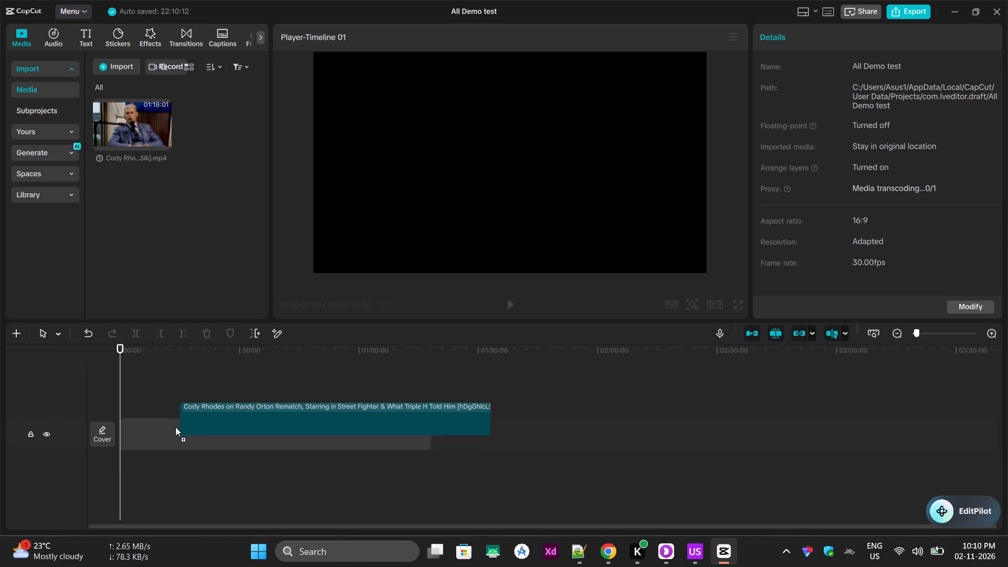
{"action": "left_click_drag", "start_coordinate": [175, 427], "coordinate": [172, 435]}
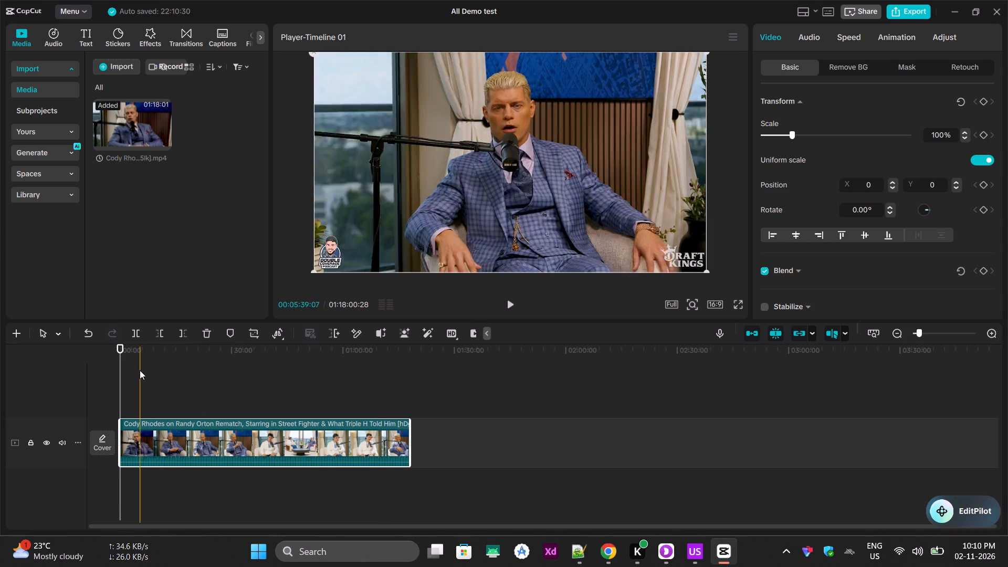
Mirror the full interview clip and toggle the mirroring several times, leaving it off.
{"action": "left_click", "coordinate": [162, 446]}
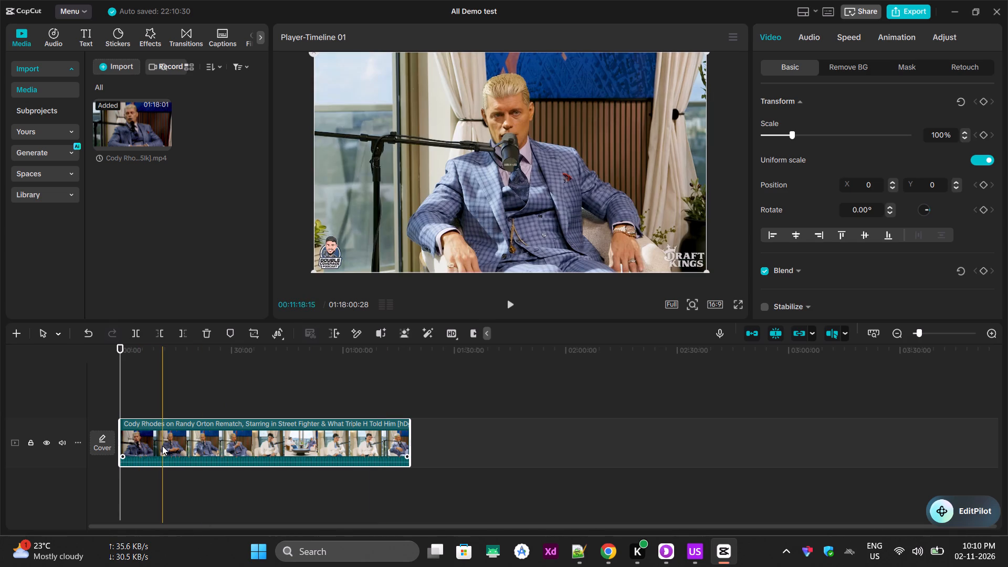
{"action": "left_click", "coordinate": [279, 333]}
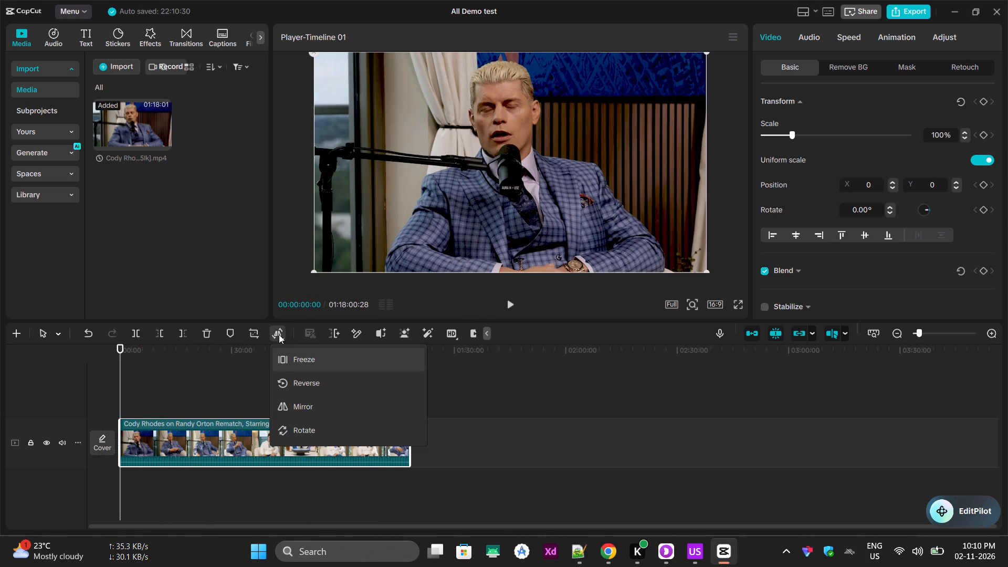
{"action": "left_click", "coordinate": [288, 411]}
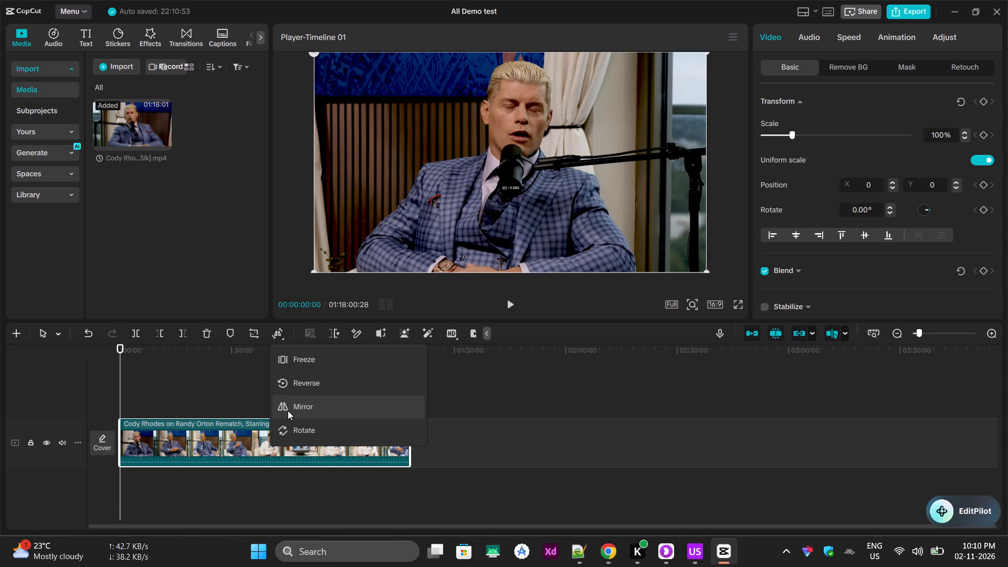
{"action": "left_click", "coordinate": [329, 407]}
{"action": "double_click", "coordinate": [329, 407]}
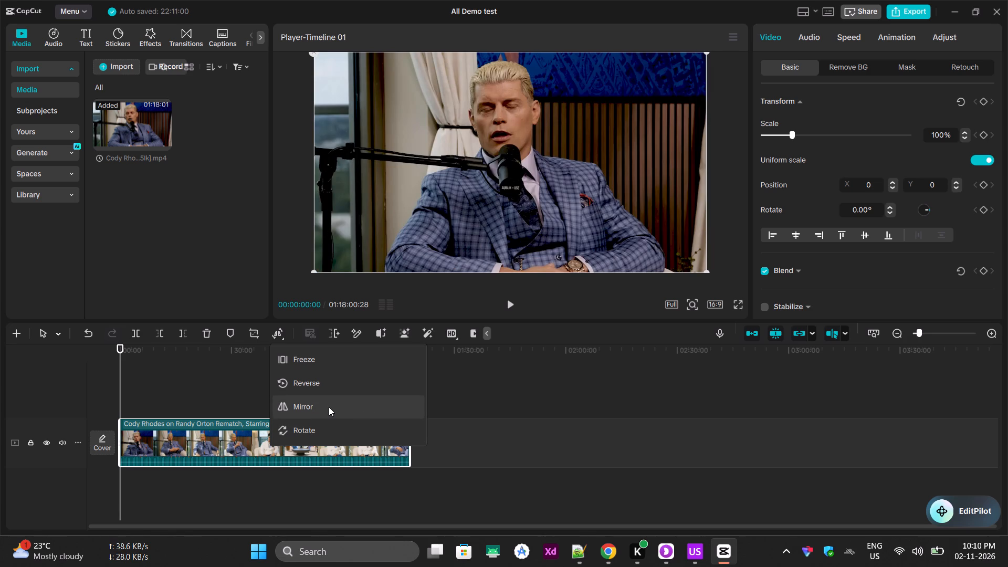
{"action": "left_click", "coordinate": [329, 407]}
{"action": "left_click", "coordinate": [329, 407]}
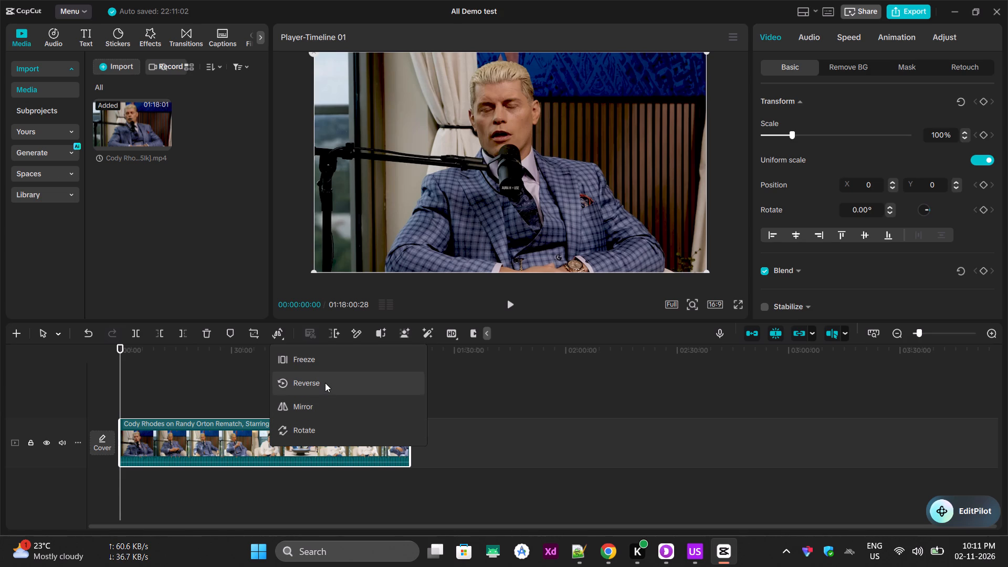
Reverse the full interview clip on the main track.
{"action": "left_click", "coordinate": [325, 383]}
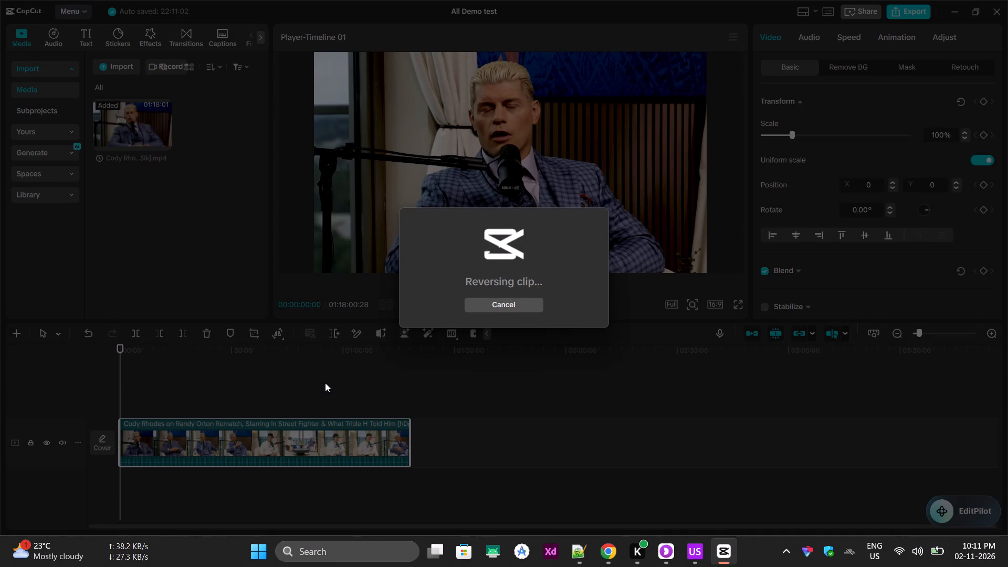
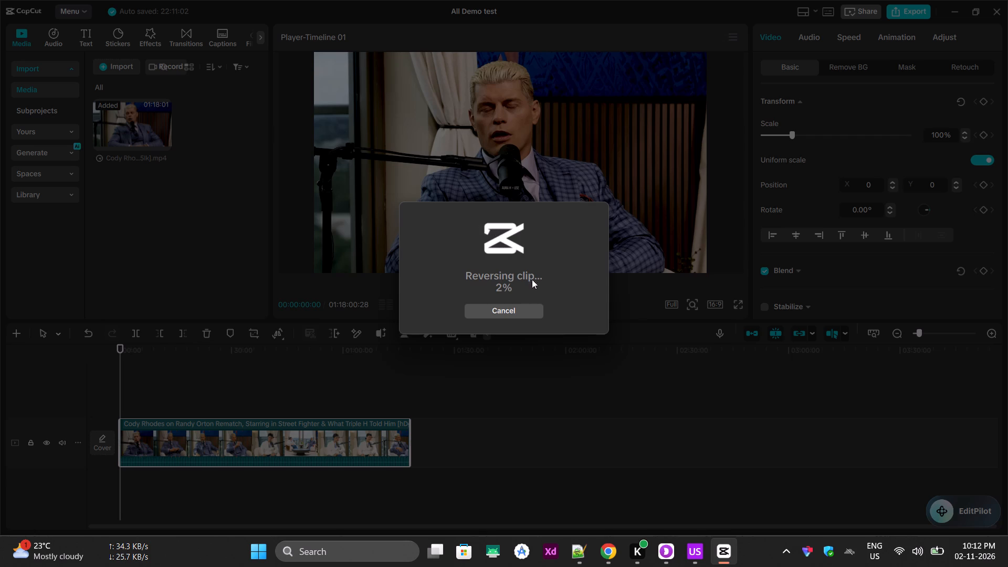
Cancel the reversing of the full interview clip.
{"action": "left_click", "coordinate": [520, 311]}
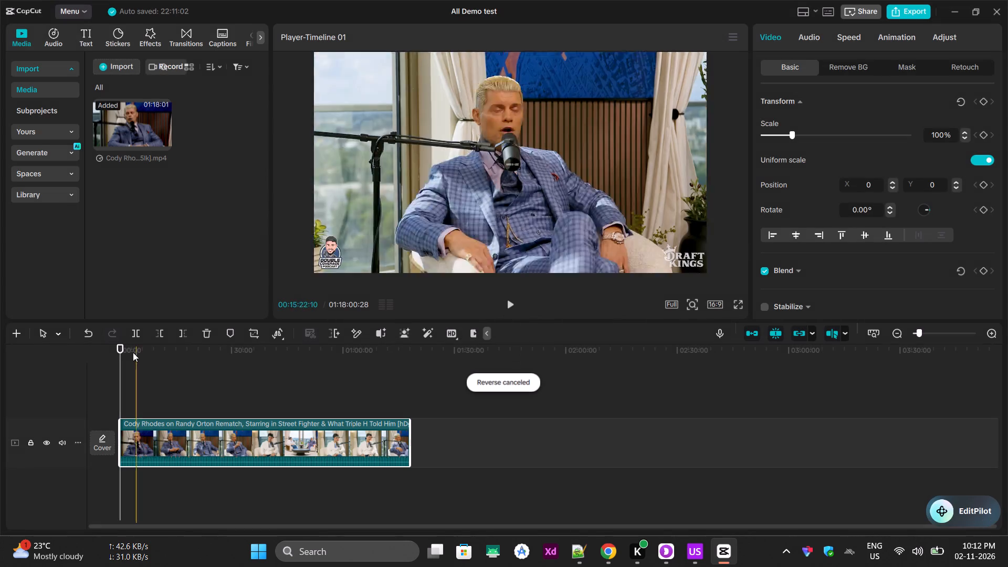
Split the interview clip at about 00:09:38 and move the first segment onto a new track above, at the timeline start.
{"action": "left_click_drag", "start_coordinate": [127, 350], "coordinate": [159, 354]}
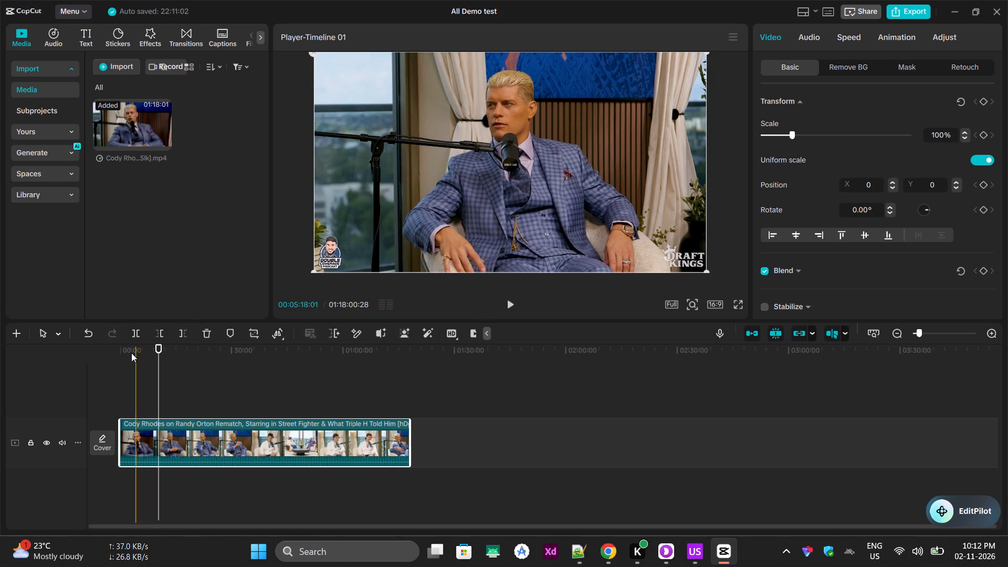
{"action": "left_click_drag", "start_coordinate": [130, 353], "coordinate": [152, 350]}
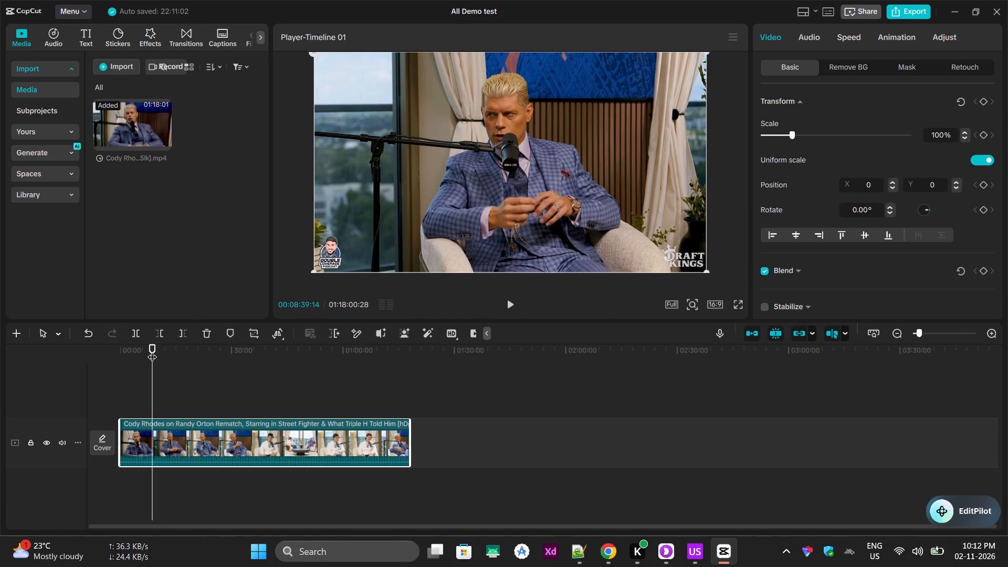
{"action": "left_click", "coordinate": [152, 350]}
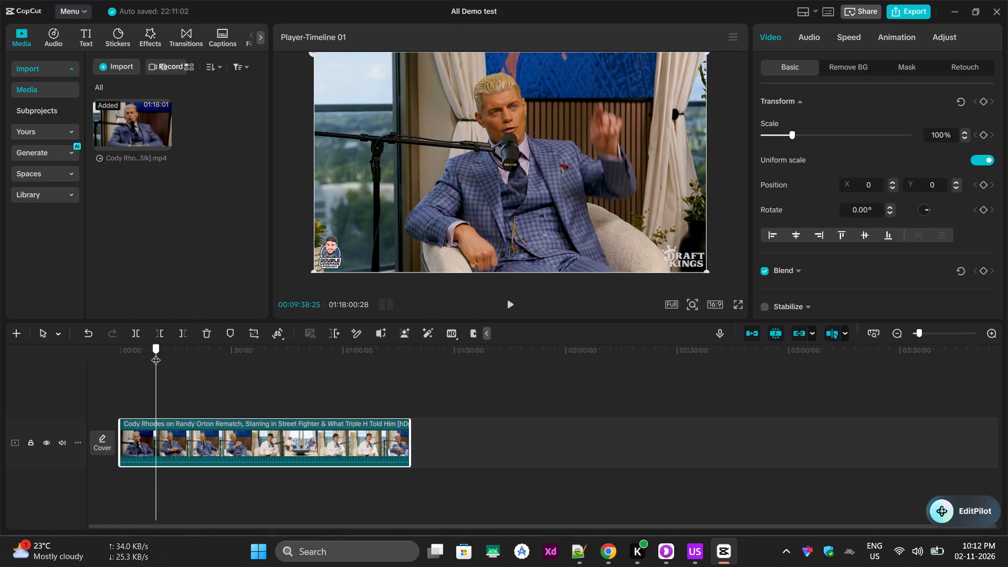
{"action": "left_click", "coordinate": [158, 431]}
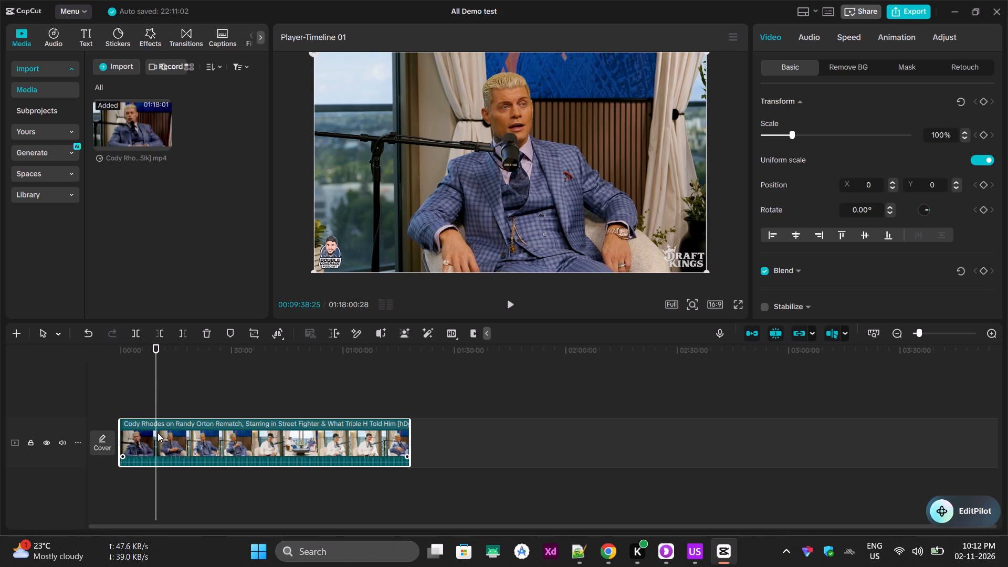
{"action": "left_click", "coordinate": [135, 335]}
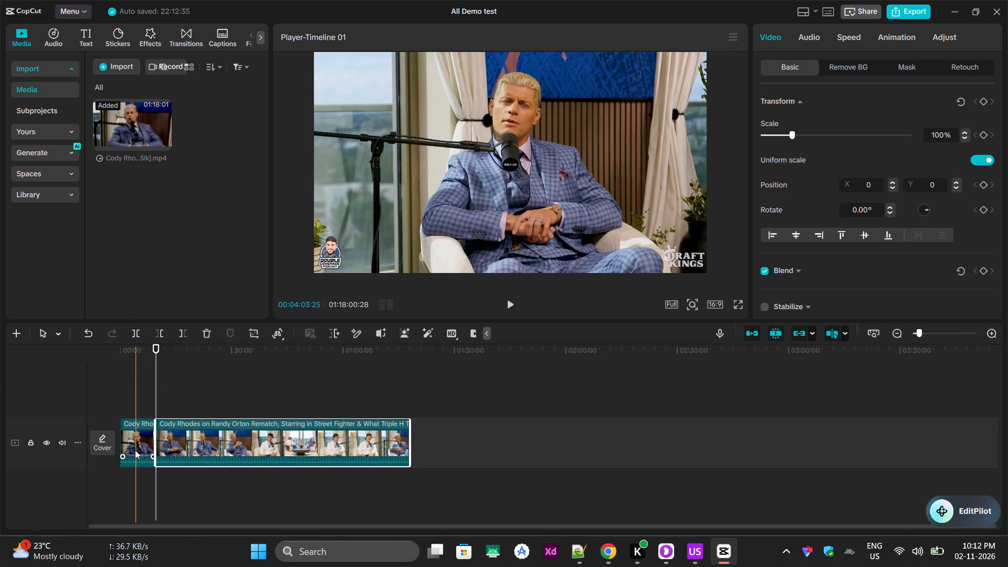
{"action": "left_click_drag", "start_coordinate": [135, 450], "coordinate": [136, 398]}
Split the second and third segments off the main-track clip at the 00:09:38 playhead, stacking each on its own new track above.
{"action": "left_click", "coordinate": [142, 457]}
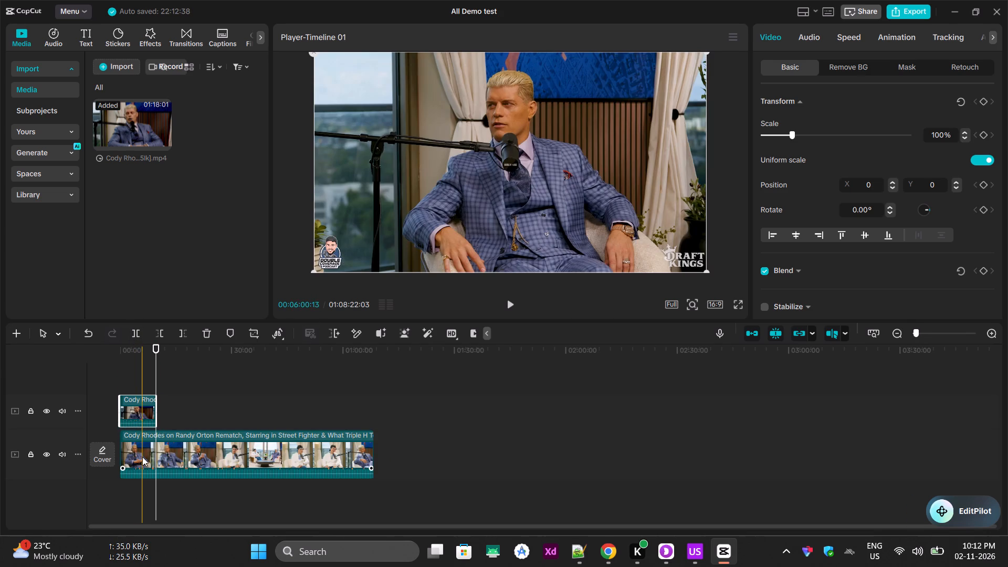
{"action": "left_click", "coordinate": [140, 328]}
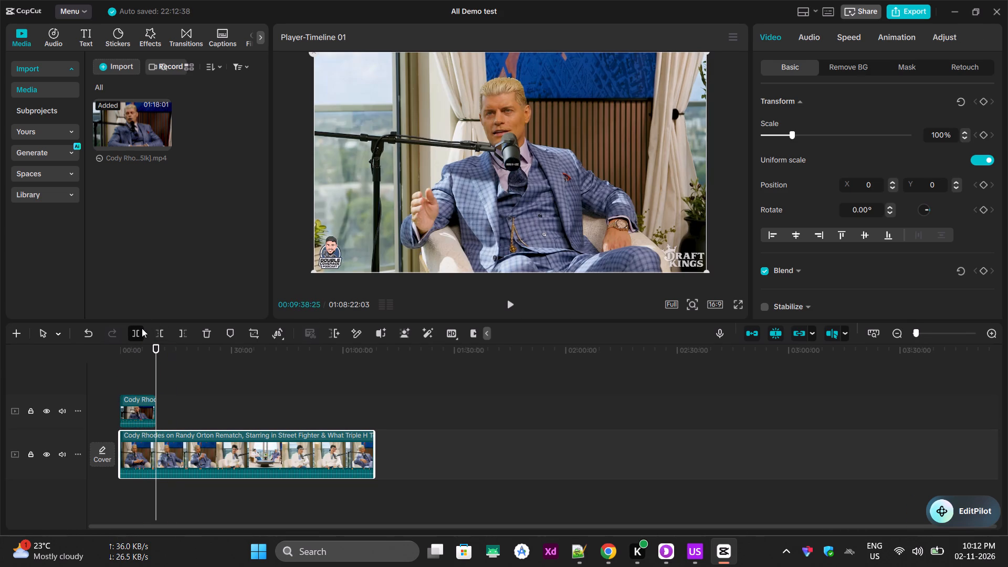
{"action": "left_click_drag", "start_coordinate": [135, 457], "coordinate": [133, 379]}
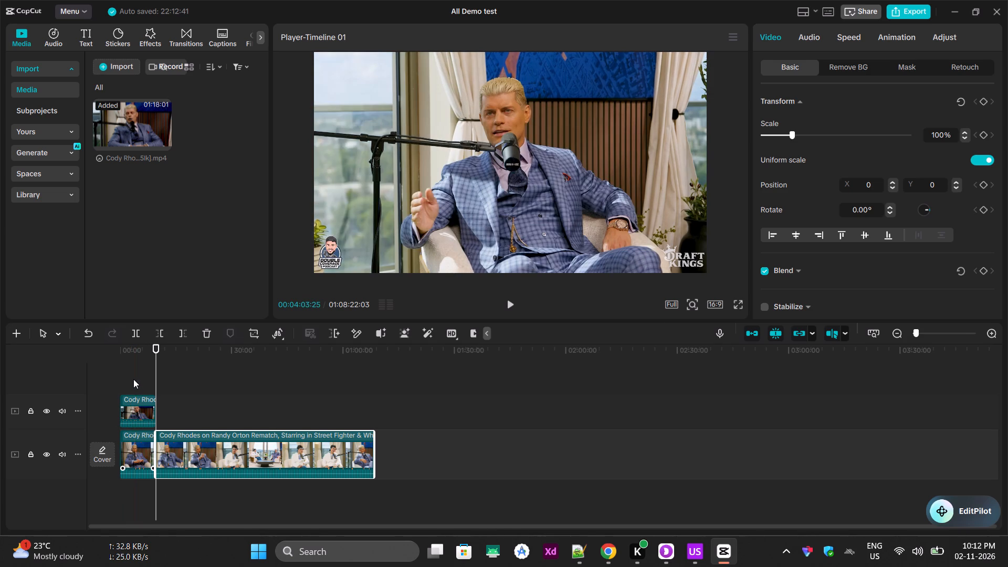
{"action": "left_click_drag", "start_coordinate": [133, 379], "coordinate": [133, 370]}
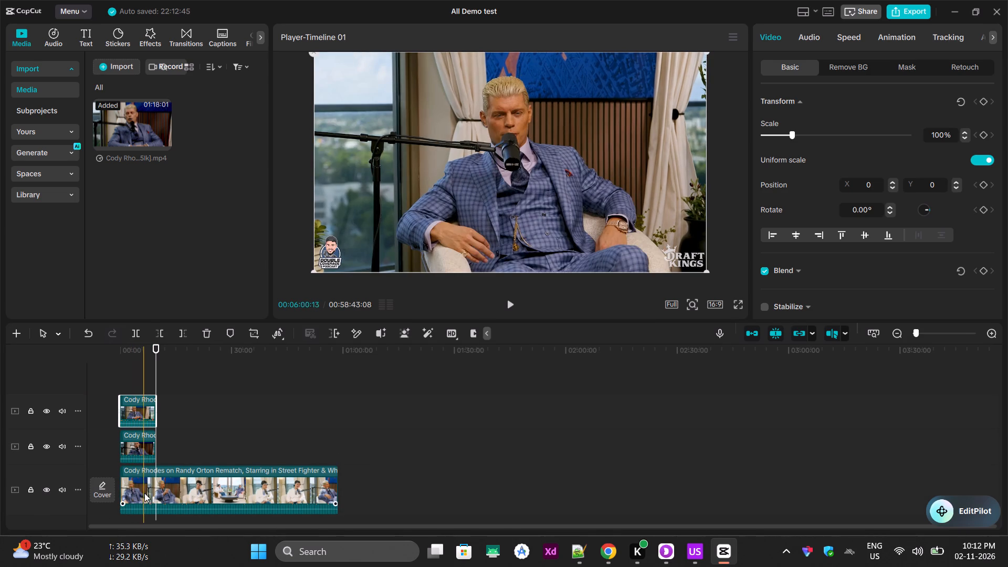
{"action": "left_click", "coordinate": [144, 493]}
{"action": "left_click", "coordinate": [136, 335]}
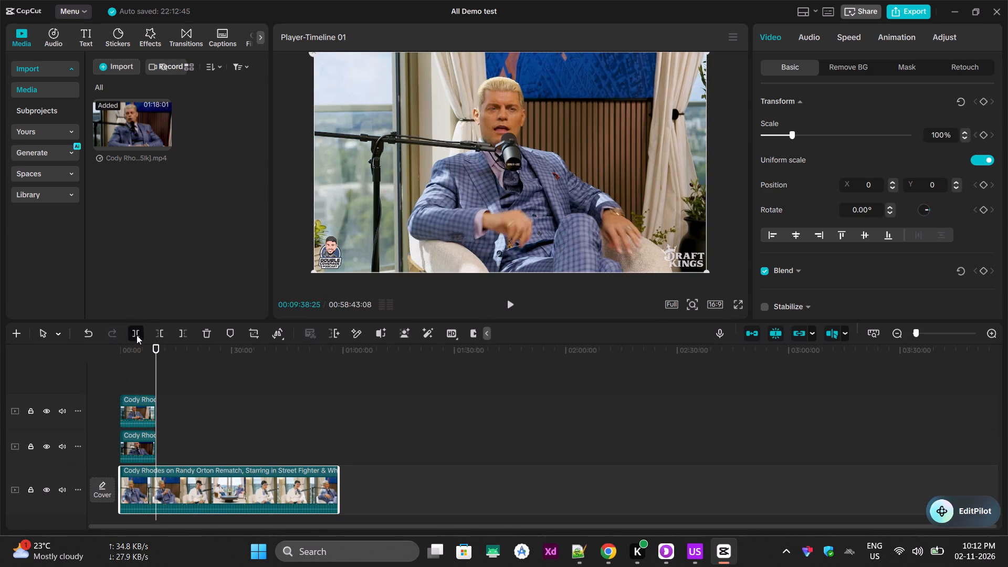
{"action": "left_click_drag", "start_coordinate": [140, 490], "coordinate": [140, 411]}
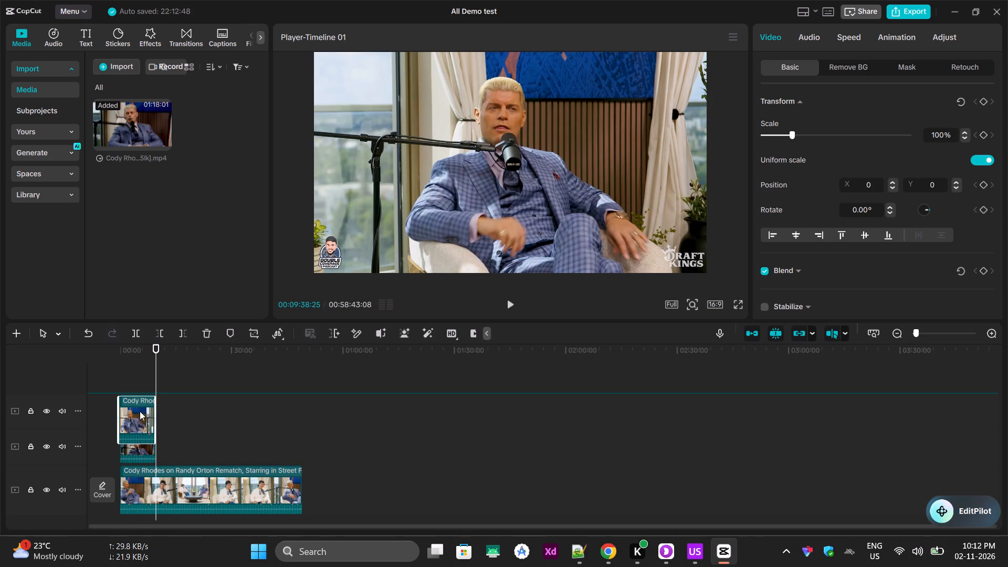
{"action": "left_click_drag", "start_coordinate": [140, 411], "coordinate": [140, 405]}
Split the fourth and fifth segments off the main-track clip at the same playhead position, stacking each on a new top track.
{"action": "left_click", "coordinate": [142, 501]}
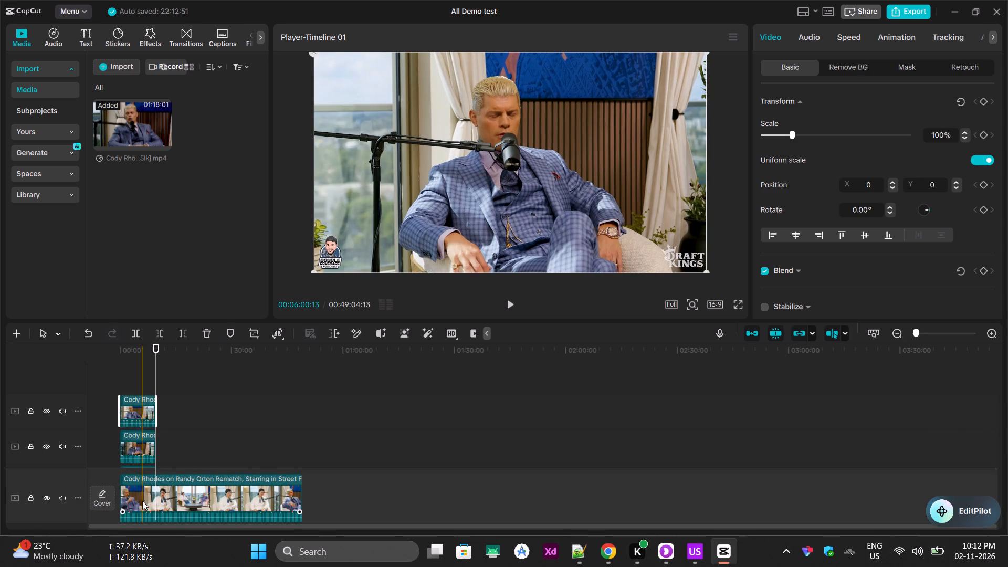
{"action": "left_click", "coordinate": [141, 332]}
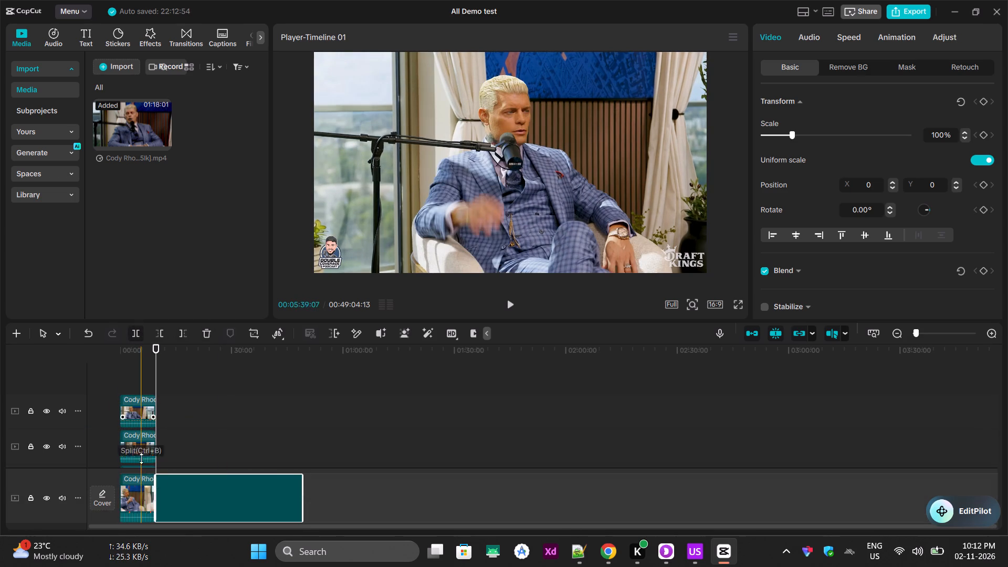
{"action": "left_click_drag", "start_coordinate": [141, 497], "coordinate": [141, 375]}
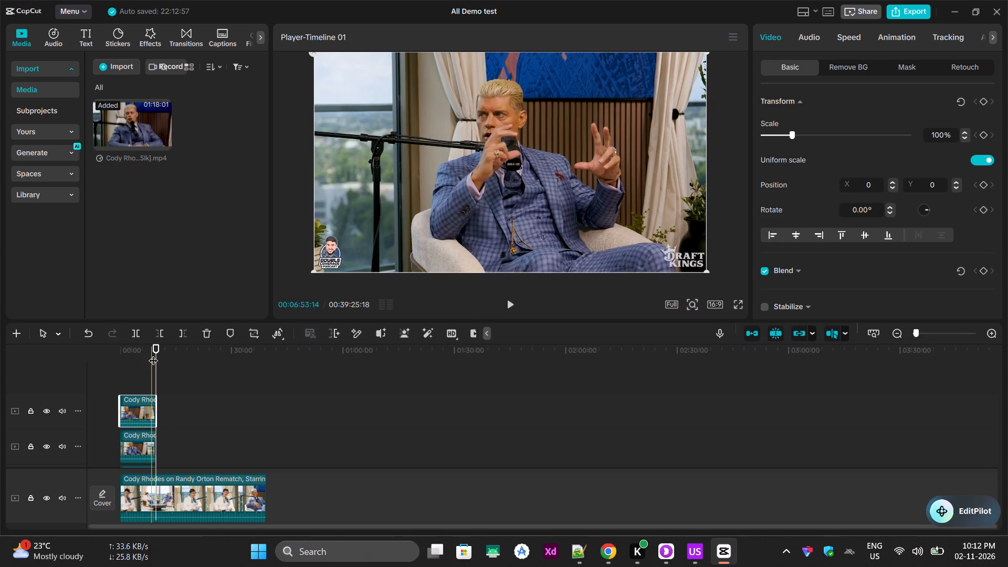
{"action": "left_click", "coordinate": [145, 505]}
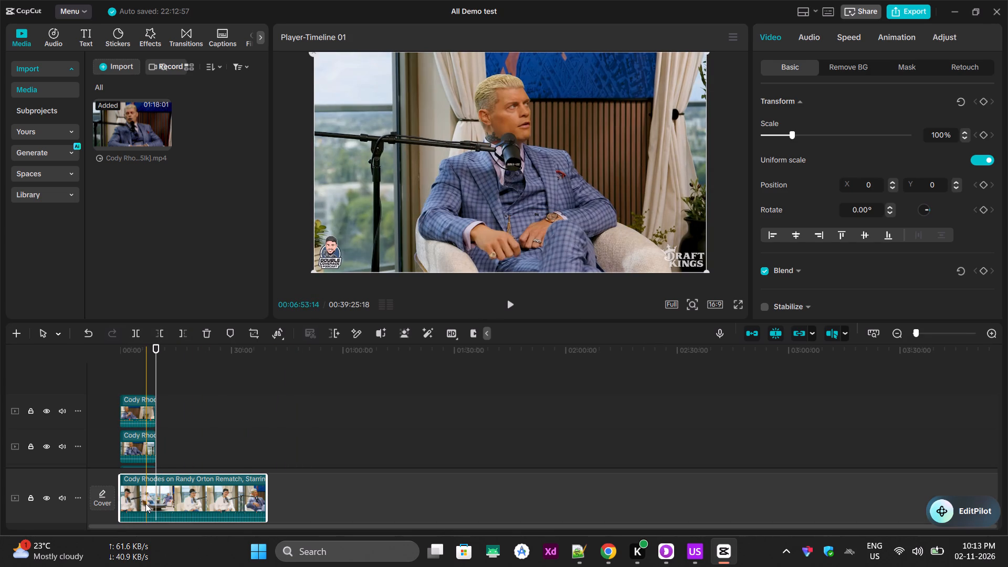
{"action": "left_click", "coordinate": [134, 330]}
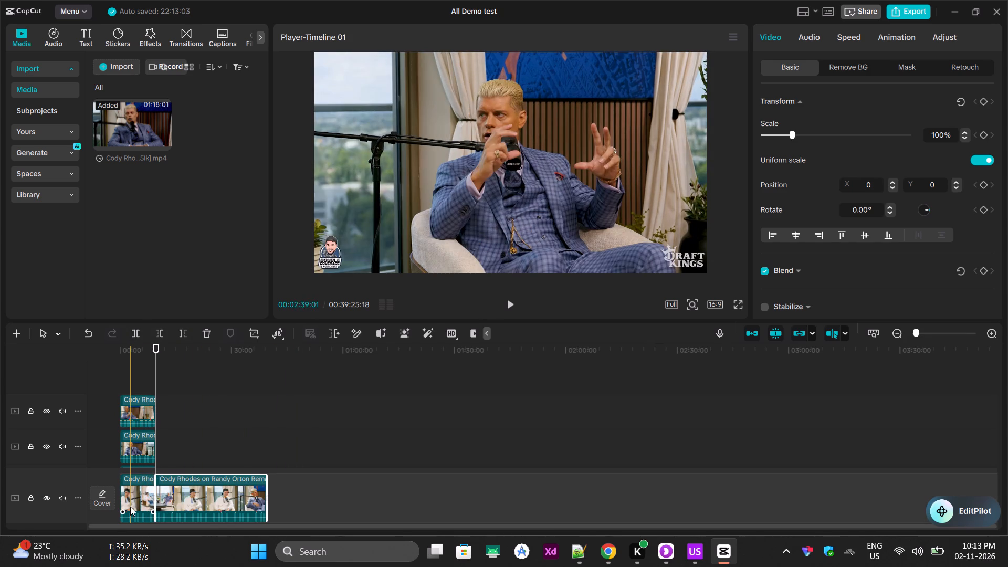
{"action": "left_click_drag", "start_coordinate": [131, 506], "coordinate": [116, 383]}
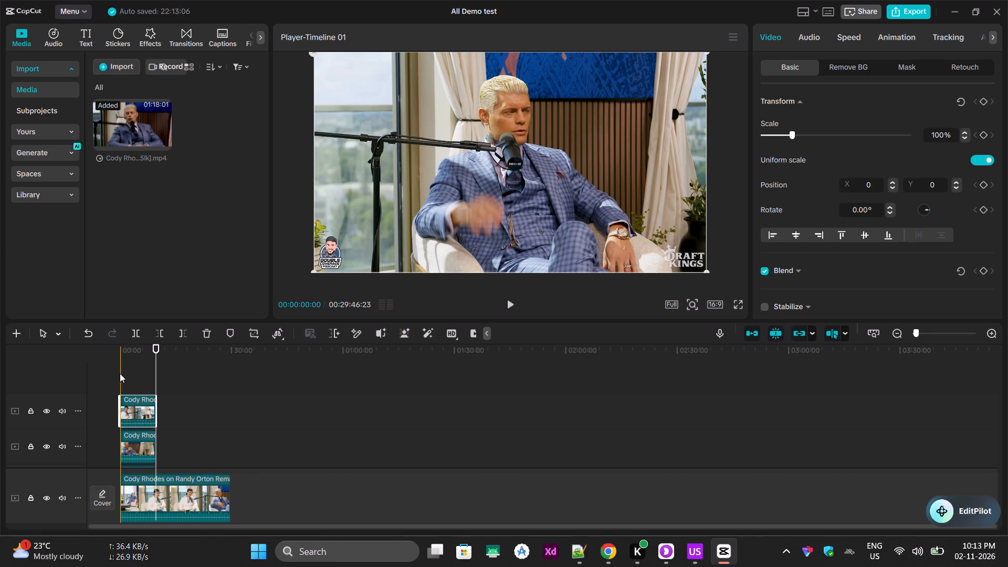
Split the sixth and seventh segments off the main-track clip at the same playhead, stacking each on a new top track above the remainder.
{"action": "left_click", "coordinate": [143, 491]}
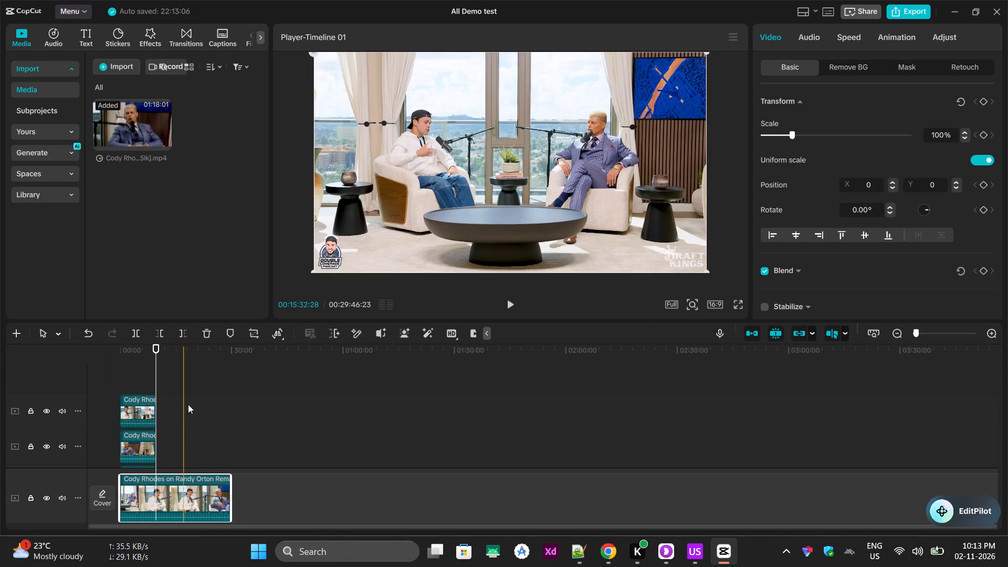
{"action": "left_click", "coordinate": [134, 334]}
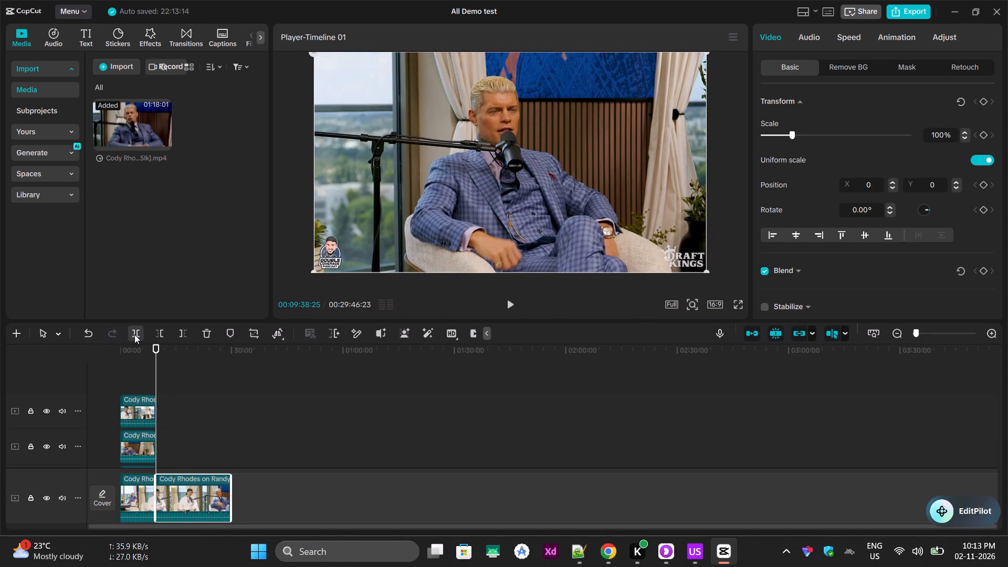
{"action": "left_click_drag", "start_coordinate": [136, 498], "coordinate": [135, 461]}
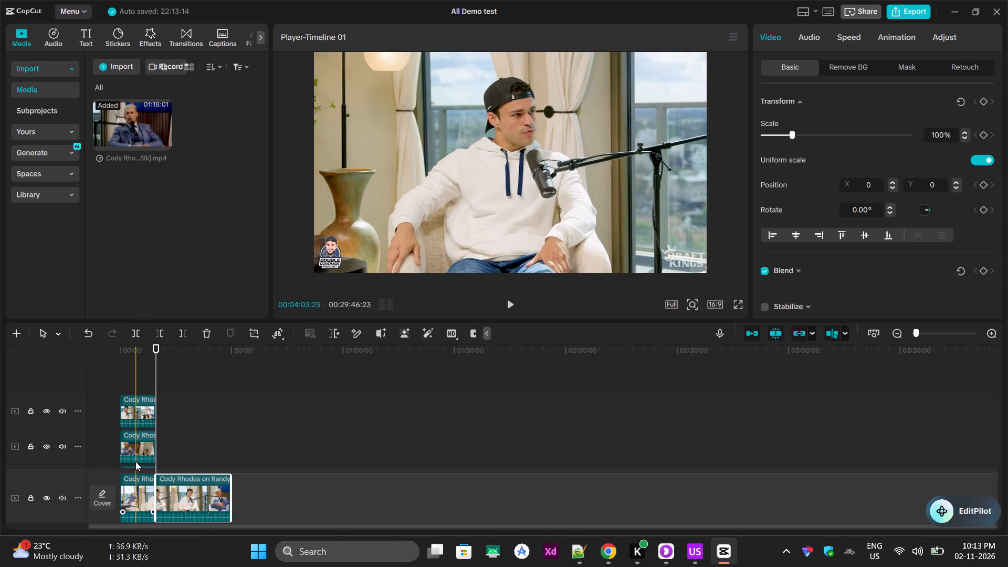
{"action": "left_click_drag", "start_coordinate": [135, 461], "coordinate": [125, 390]}
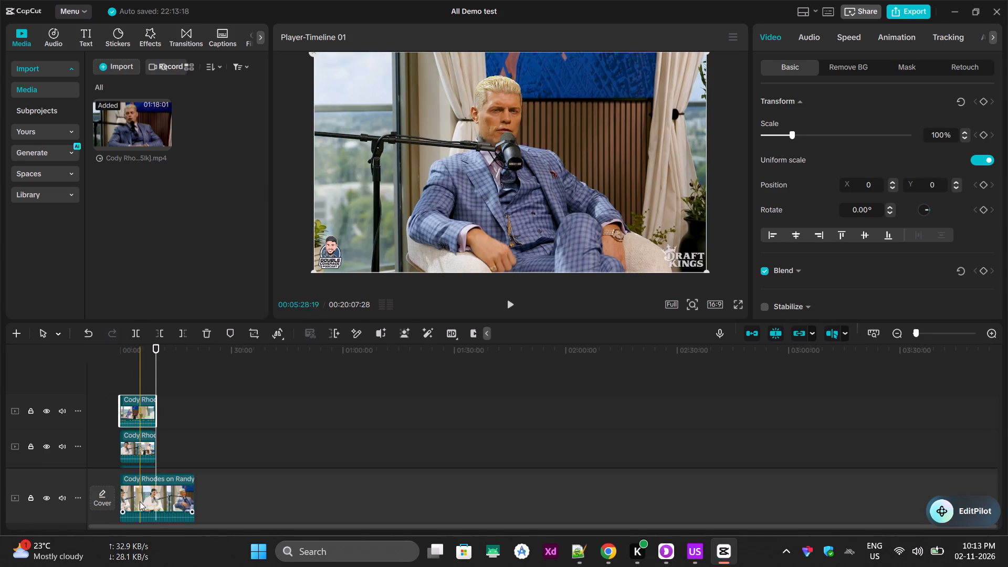
{"action": "left_click", "coordinate": [139, 496]}
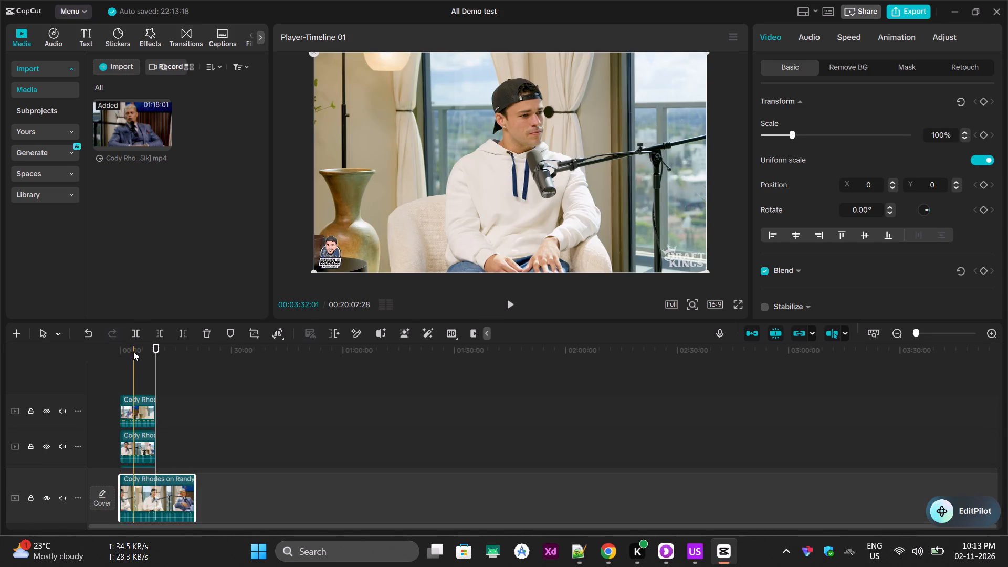
{"action": "left_click", "coordinate": [136, 331]}
{"action": "left_click_drag", "start_coordinate": [142, 491], "coordinate": [142, 490]}
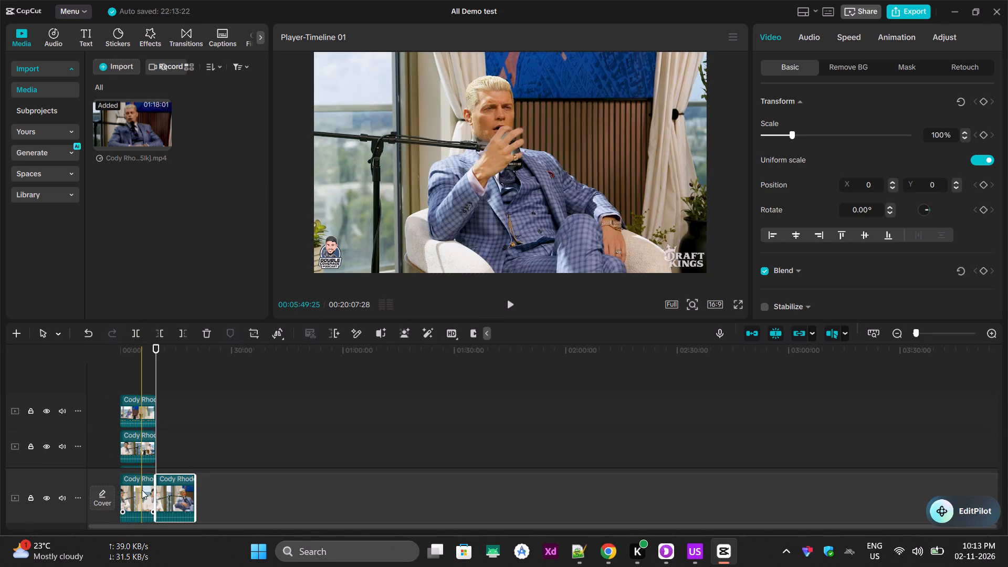
{"action": "left_click_drag", "start_coordinate": [142, 490], "coordinate": [144, 377]}
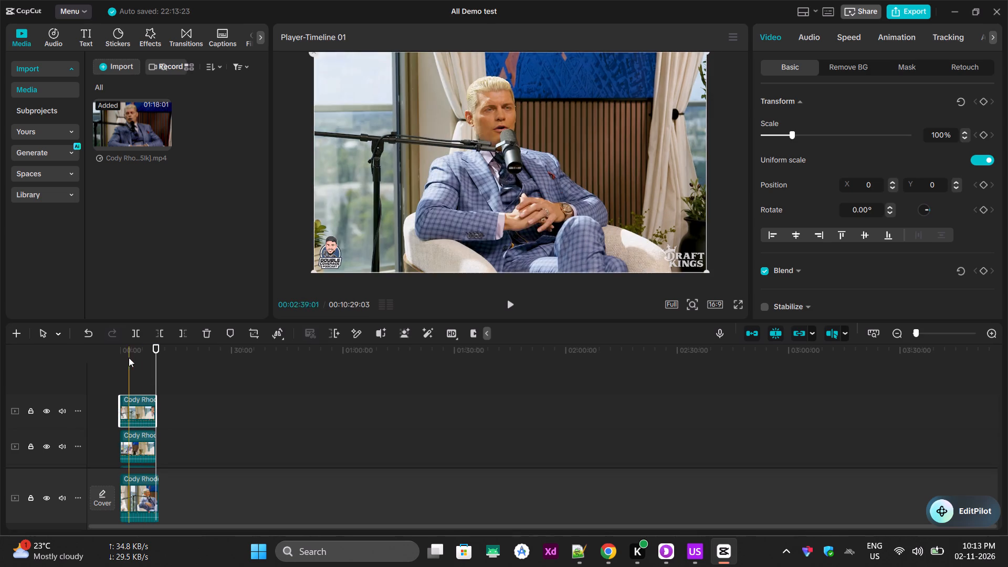
Play the stacked segments from the start of the timeline.
{"action": "left_click_drag", "start_coordinate": [129, 358], "coordinate": [115, 350]}
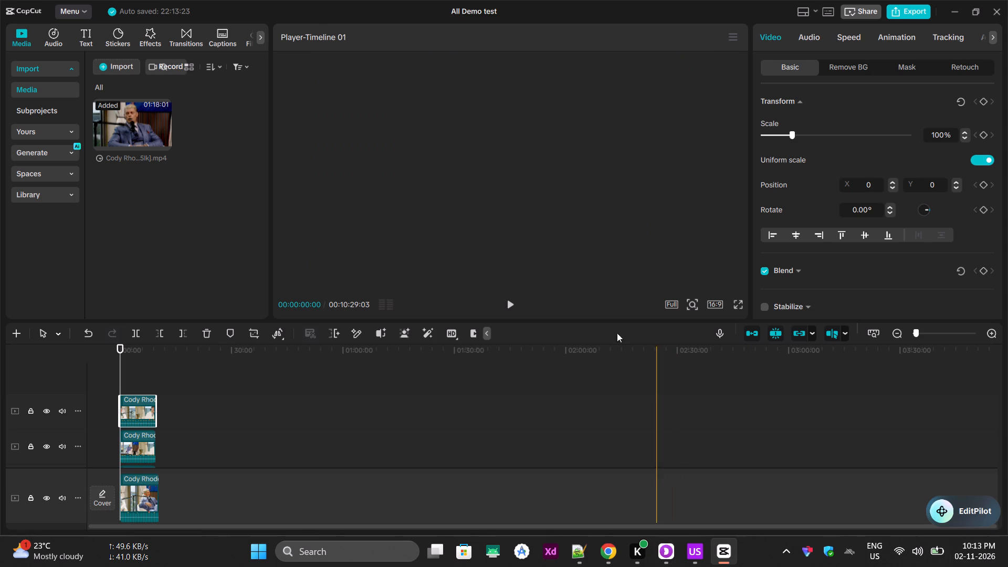
{"action": "left_click", "coordinate": [514, 306]}
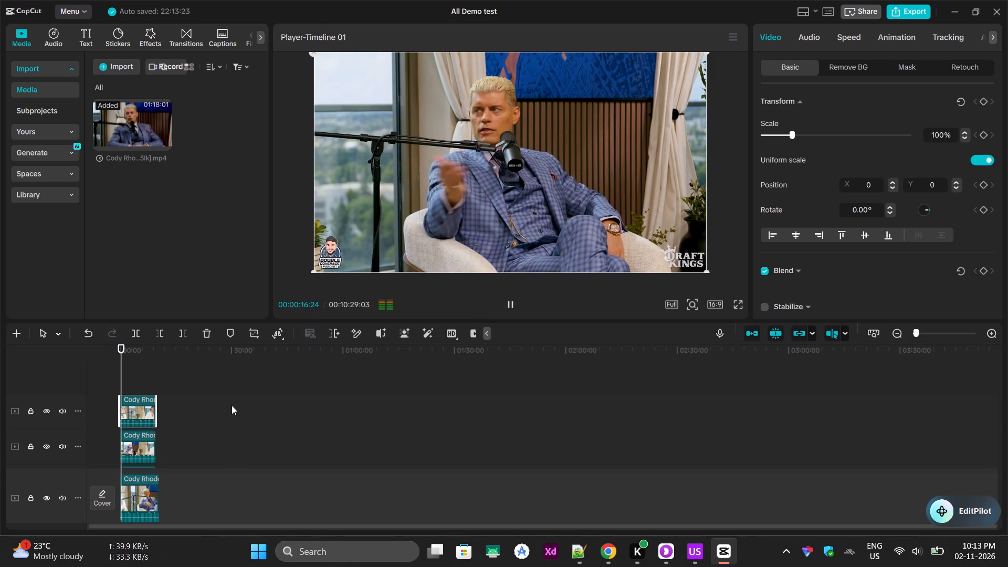
Offset two overlay clips in the frame: the second from the top to X 369, Y -253, and a lower one to X -1364, Y -625.
{"action": "left_click", "coordinate": [137, 435]}
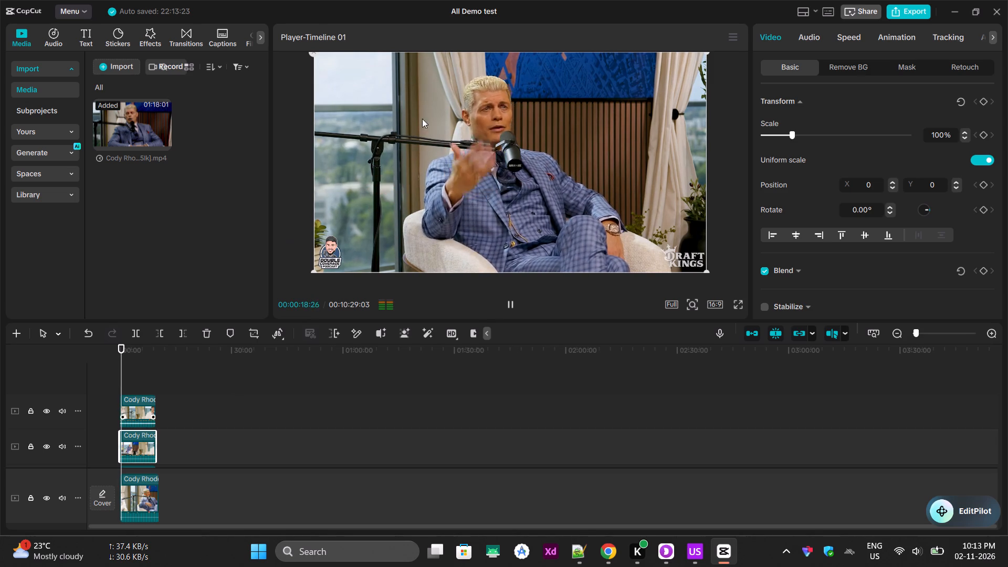
{"action": "left_click_drag", "start_coordinate": [511, 136], "coordinate": [549, 163]}
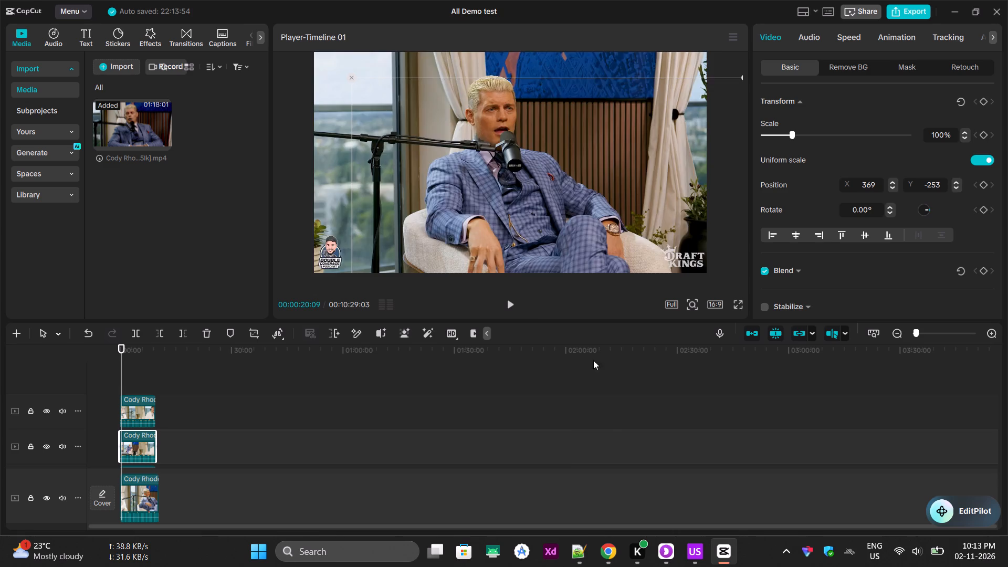
{"action": "left_click", "coordinate": [149, 407]}
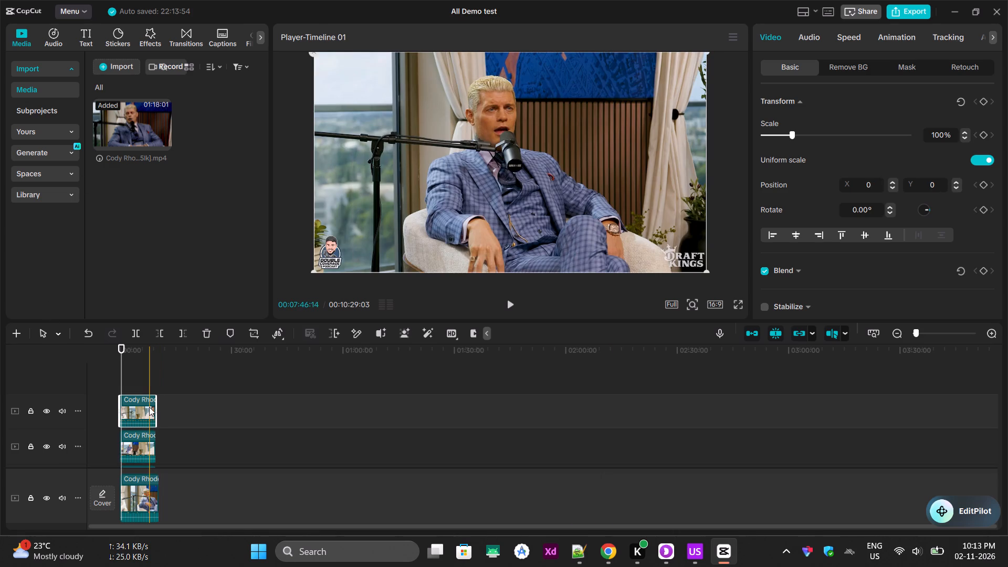
{"action": "scroll", "coordinate": [149, 407], "scroll_direction": "down", "scroll_amount": 4}
{"action": "left_click", "coordinate": [142, 439]}
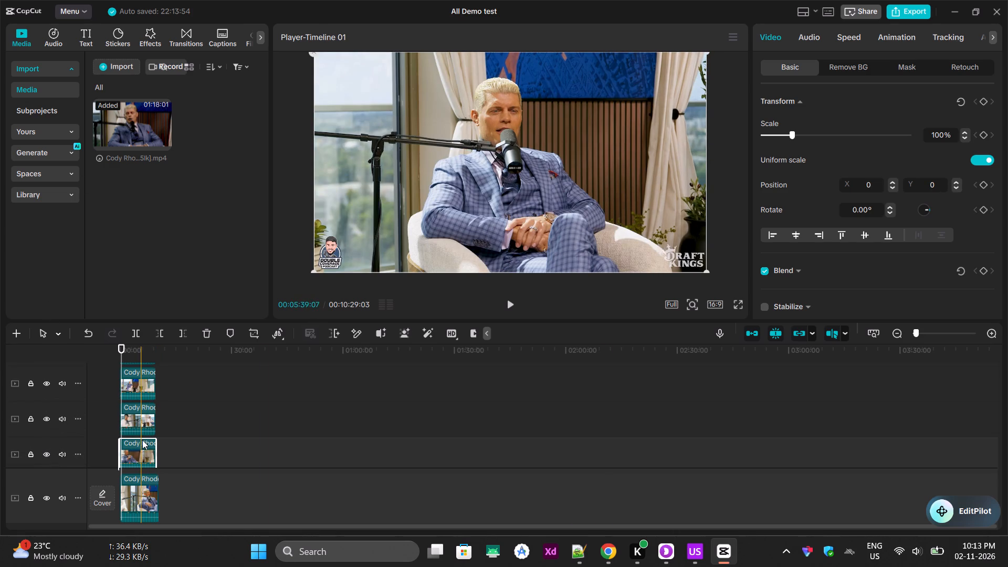
{"action": "left_click_drag", "start_coordinate": [529, 168], "coordinate": [390, 232]}
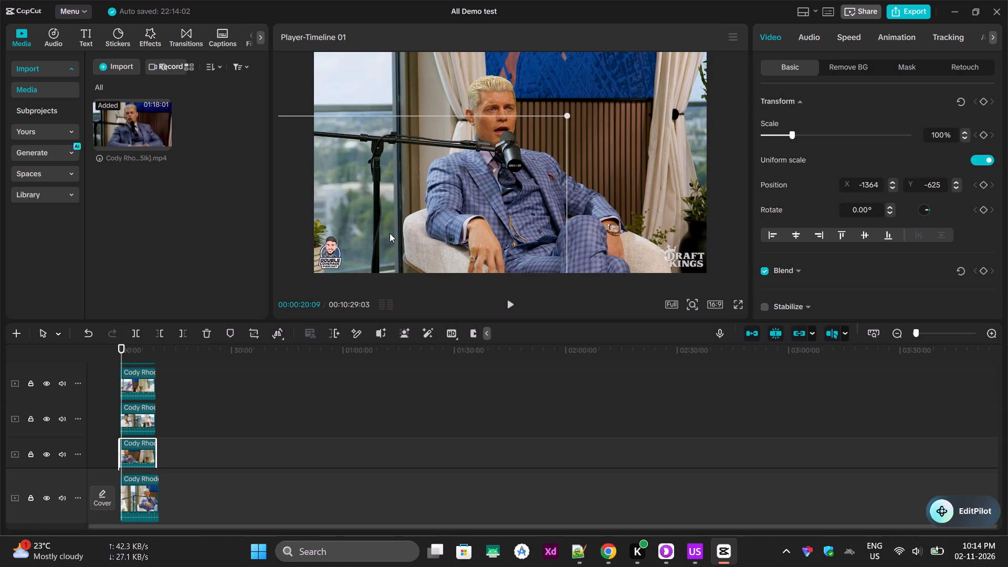
Move the overlay clip one track higher toward the frame's upper-right corner, and another overlay clip to X -1460, Y 1382.
{"action": "left_click", "coordinate": [142, 420]}
{"action": "left_click_drag", "start_coordinate": [508, 172], "coordinate": [709, 52]}
{"action": "scroll", "coordinate": [151, 433], "scroll_direction": "down", "scroll_amount": 5}
{"action": "left_click", "coordinate": [145, 440]}
{"action": "left_click_drag", "start_coordinate": [561, 166], "coordinate": [413, 24]}
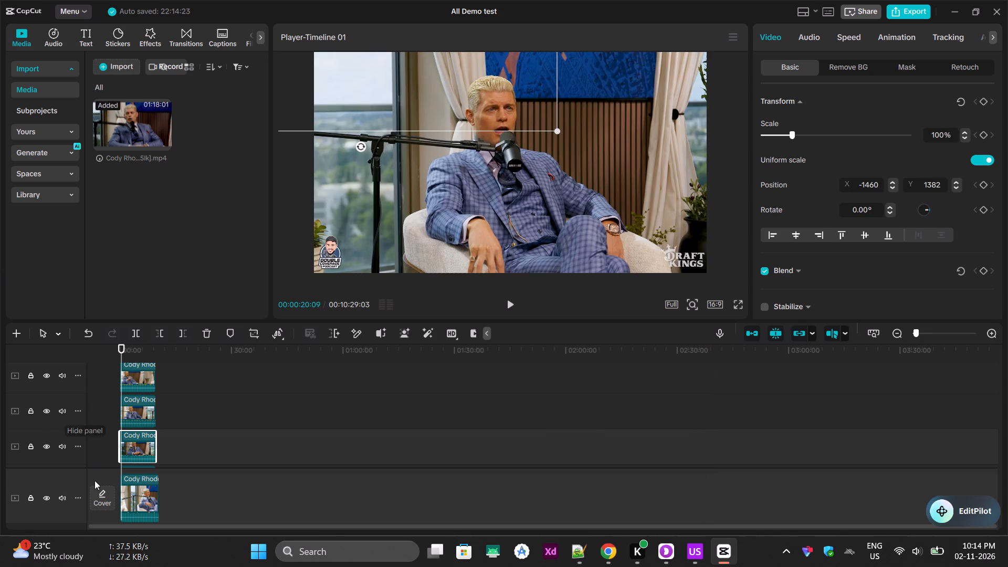
Move the overlay clip directly above the main track to X 0, Y -1324, and a higher one to X -465, Y 1472.
{"action": "scroll", "coordinate": [151, 420], "scroll_direction": "down", "scroll_amount": 4}
{"action": "left_click", "coordinate": [141, 422]}
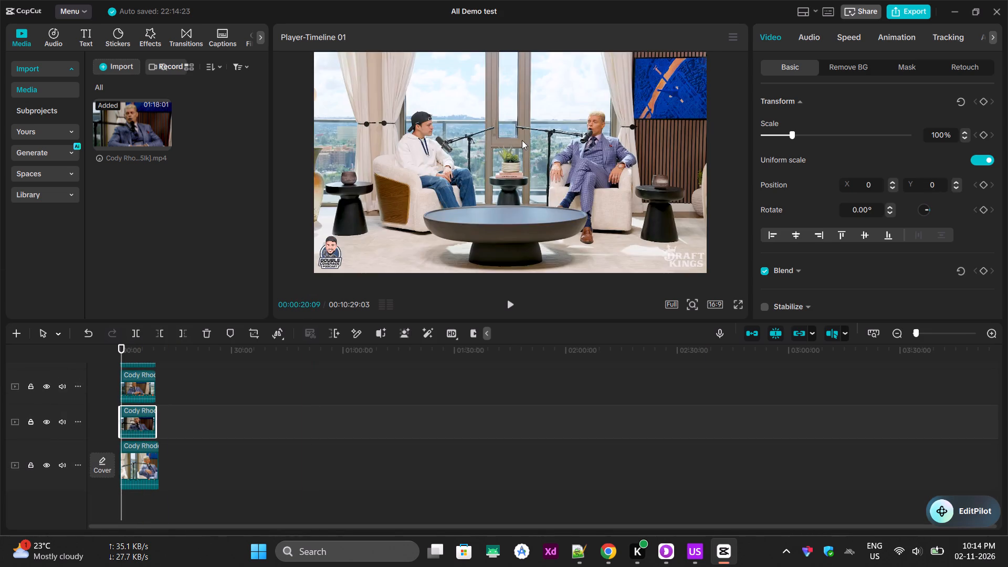
{"action": "left_click_drag", "start_coordinate": [522, 125], "coordinate": [520, 261]}
{"action": "scroll", "coordinate": [159, 396], "scroll_direction": "up", "scroll_amount": 3}
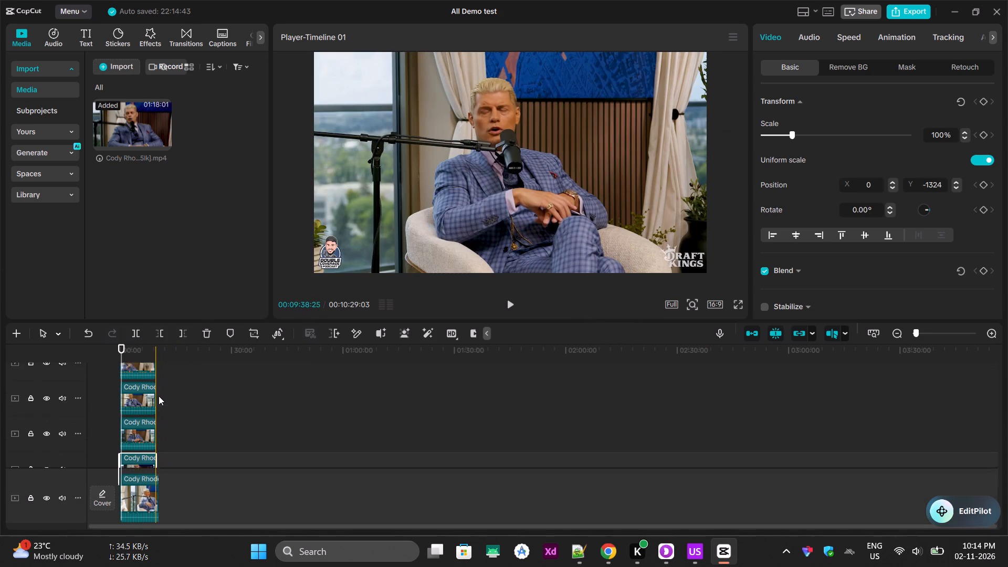
{"action": "scroll", "coordinate": [159, 396], "scroll_direction": "up", "scroll_amount": 1}
{"action": "left_click", "coordinate": [148, 419]}
{"action": "left_click_drag", "start_coordinate": [511, 199], "coordinate": [566, 74]}
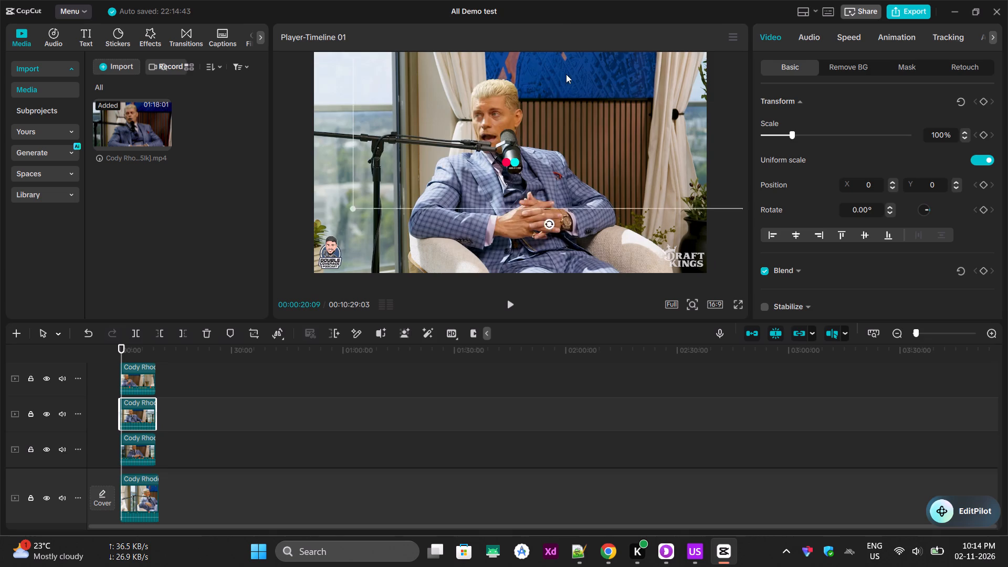
{"action": "left_click_drag", "start_coordinate": [566, 74], "coordinate": [464, 48]}
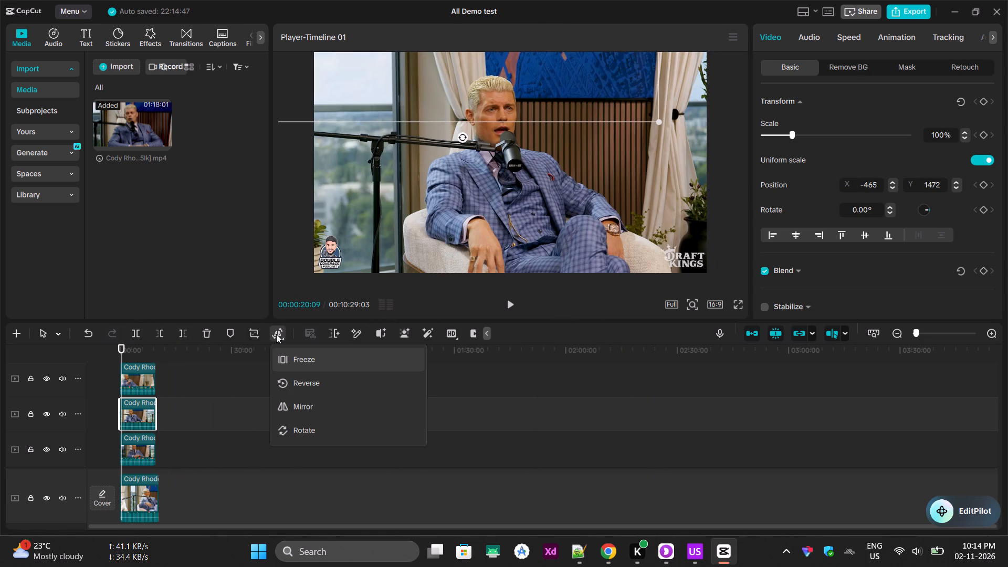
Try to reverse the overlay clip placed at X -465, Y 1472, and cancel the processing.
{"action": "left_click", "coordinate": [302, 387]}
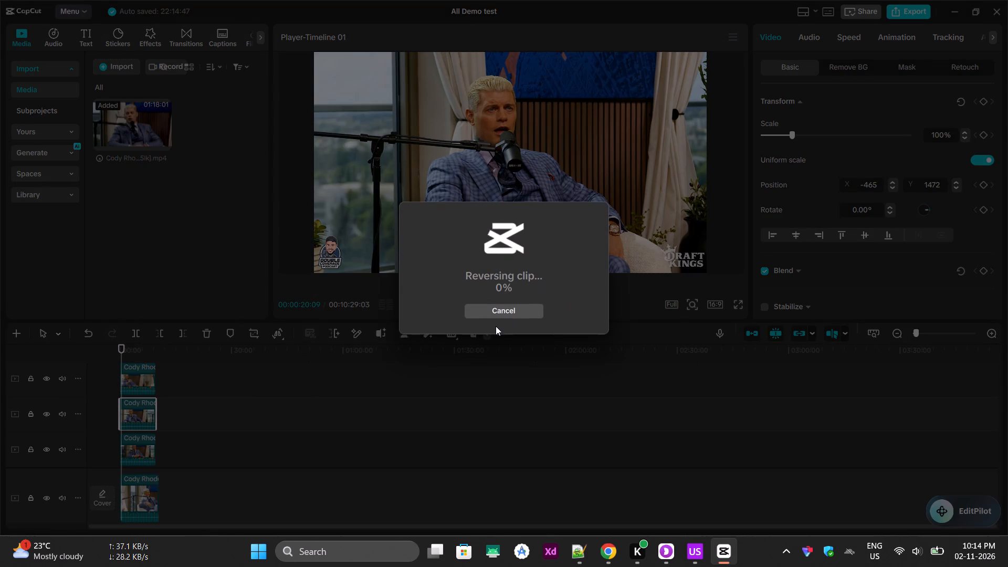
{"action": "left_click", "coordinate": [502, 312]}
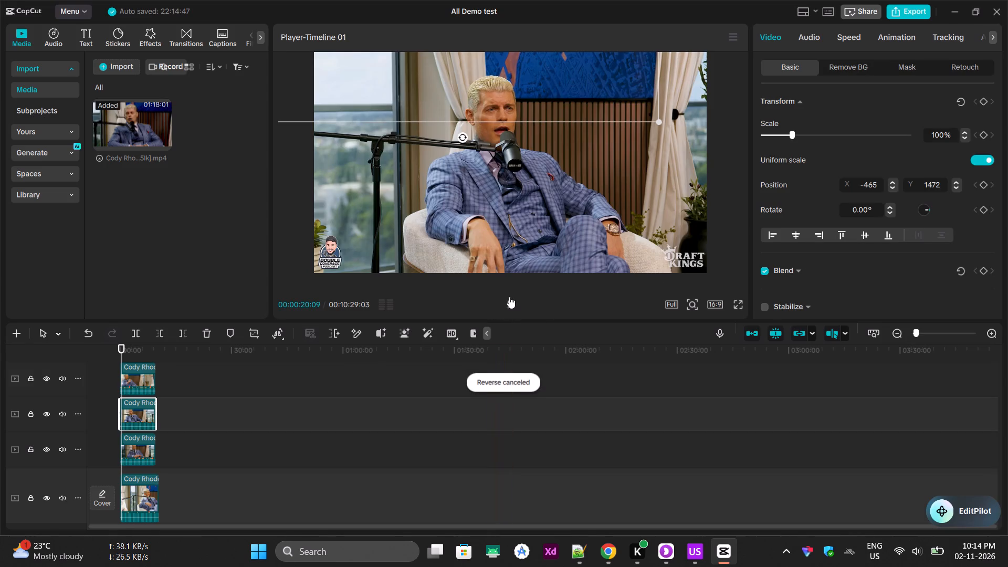
Play the stacked, repositioned clips from the current playhead position.
{"action": "left_click", "coordinate": [512, 302]}
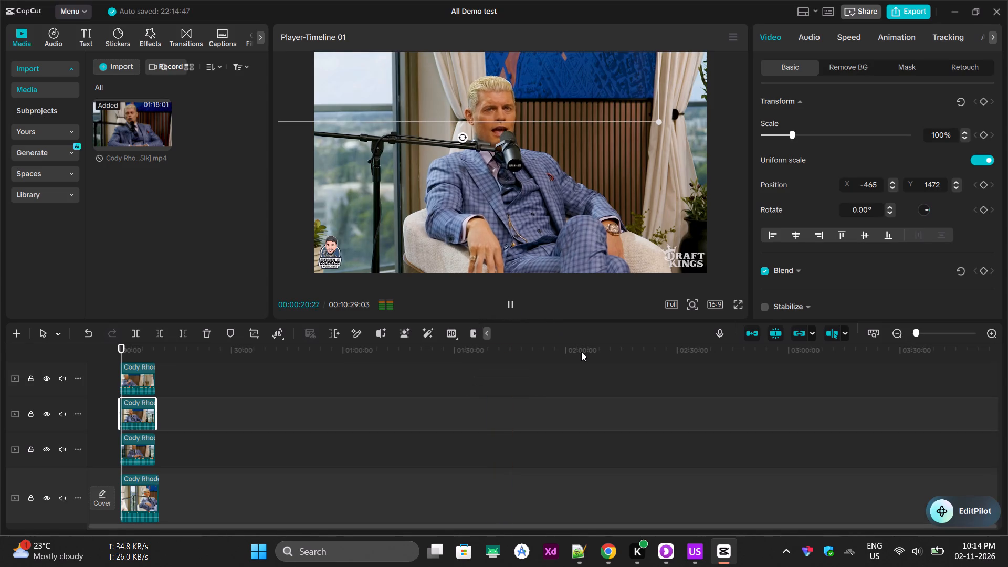
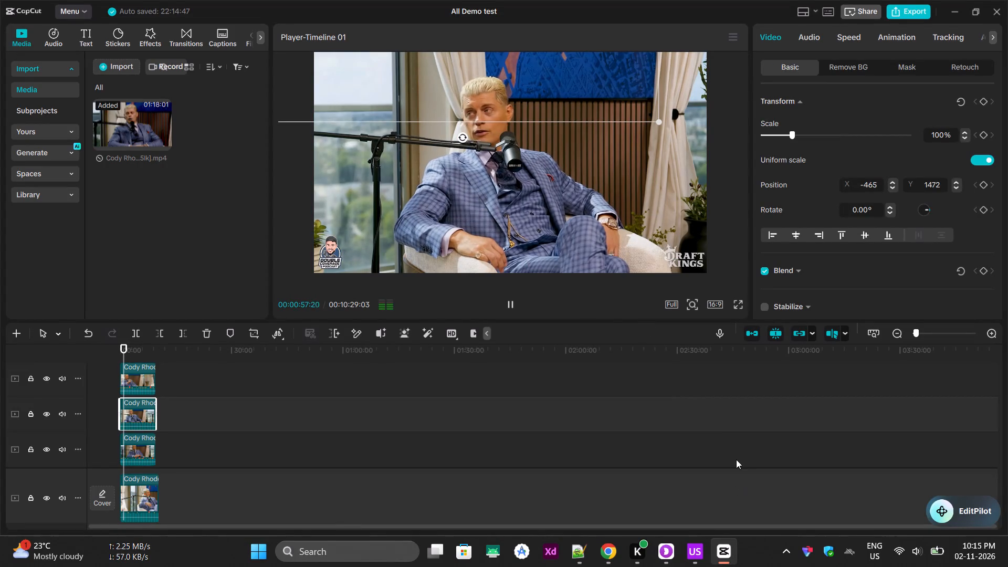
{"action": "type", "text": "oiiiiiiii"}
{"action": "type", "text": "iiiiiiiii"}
Delete all the stacked interview clips, leaving the timeline empty.
{"action": "left_click", "coordinate": [584, 437]}
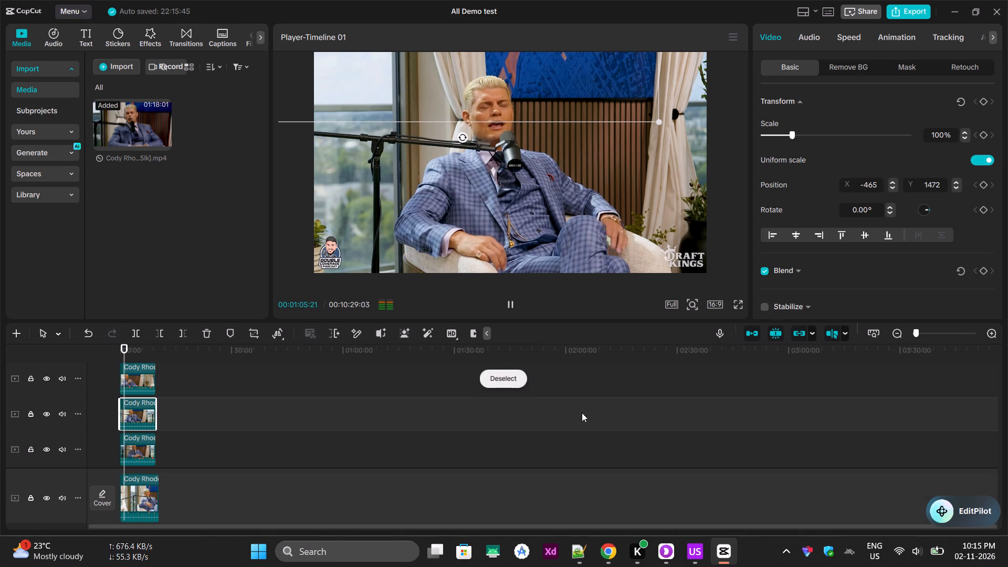
{"action": "left_click", "coordinate": [189, 413]}
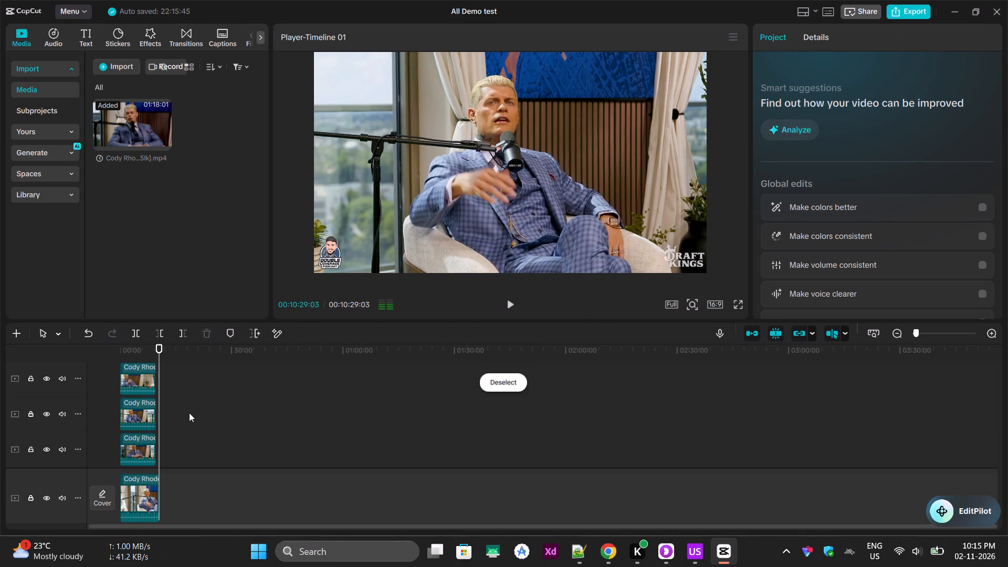
{"action": "key", "text": "ctrl+a"}
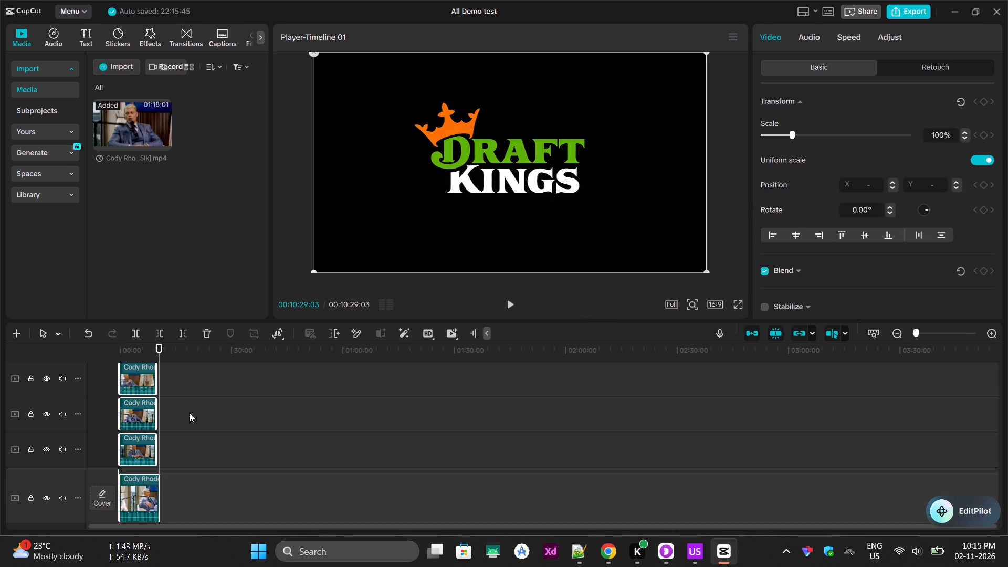
{"action": "key", "text": "Delete"}
Add the imported Cody Rhodes video to the start of the empty timeline.
{"action": "left_click_drag", "start_coordinate": [120, 110], "coordinate": [166, 135]}
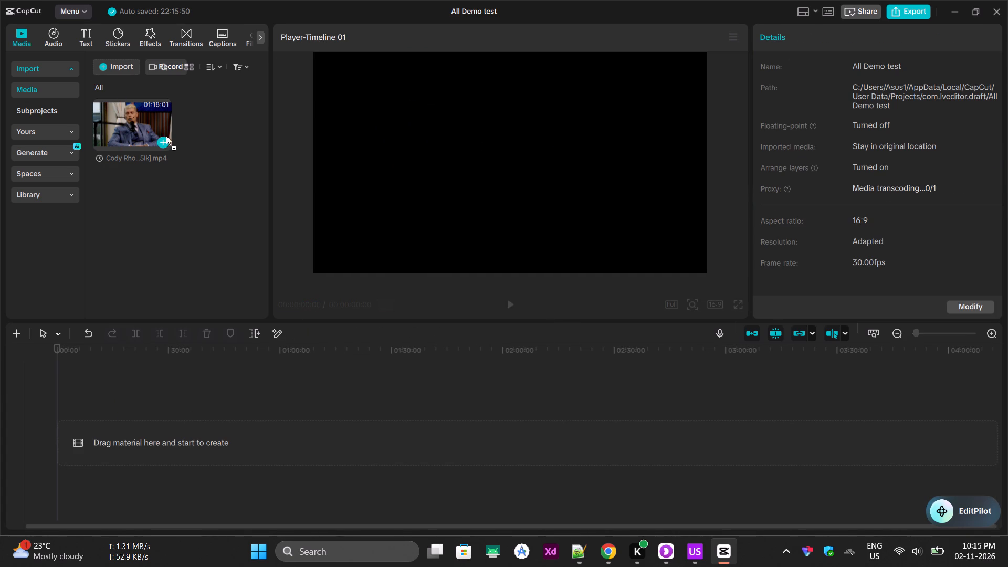
{"action": "left_click_drag", "start_coordinate": [166, 135], "coordinate": [140, 422]}
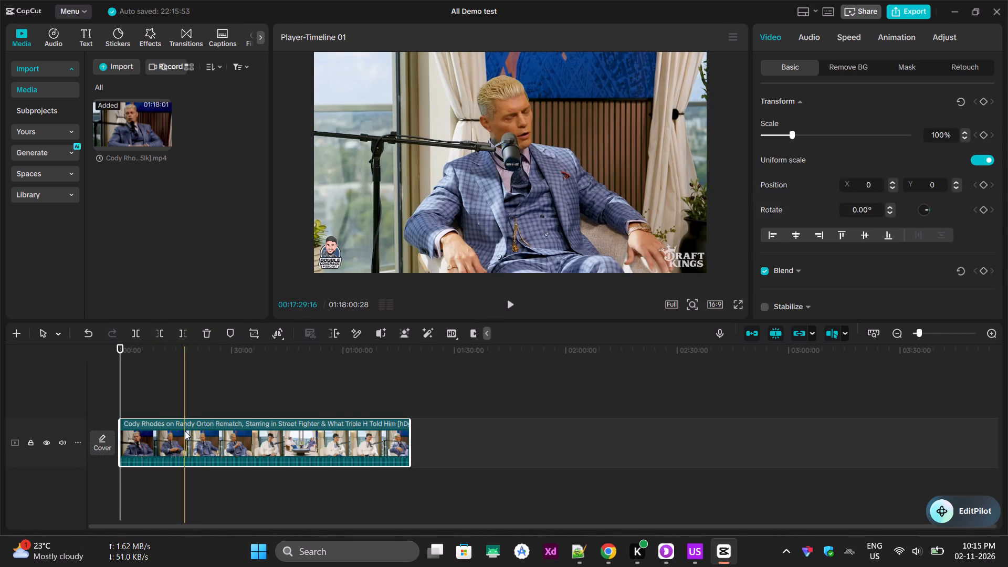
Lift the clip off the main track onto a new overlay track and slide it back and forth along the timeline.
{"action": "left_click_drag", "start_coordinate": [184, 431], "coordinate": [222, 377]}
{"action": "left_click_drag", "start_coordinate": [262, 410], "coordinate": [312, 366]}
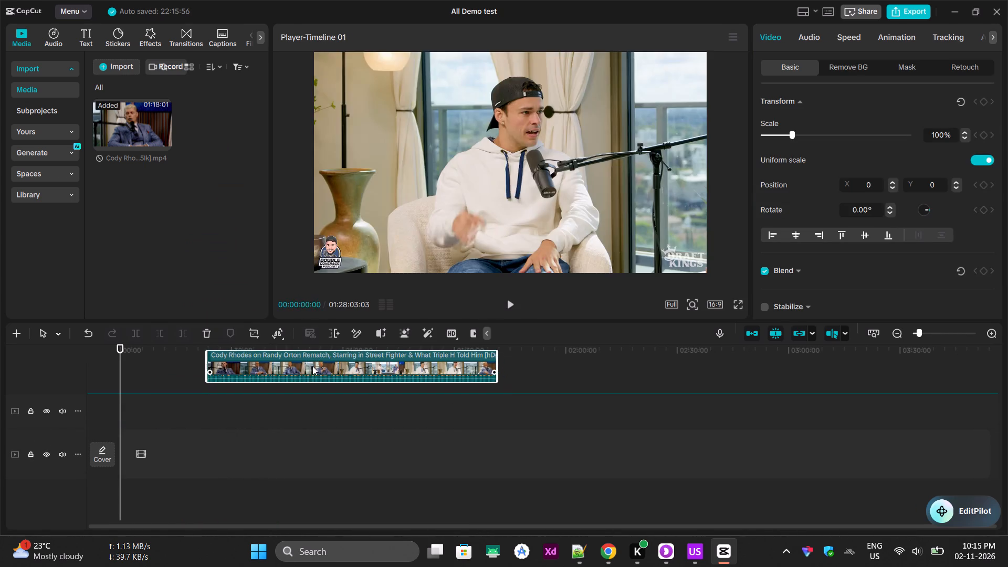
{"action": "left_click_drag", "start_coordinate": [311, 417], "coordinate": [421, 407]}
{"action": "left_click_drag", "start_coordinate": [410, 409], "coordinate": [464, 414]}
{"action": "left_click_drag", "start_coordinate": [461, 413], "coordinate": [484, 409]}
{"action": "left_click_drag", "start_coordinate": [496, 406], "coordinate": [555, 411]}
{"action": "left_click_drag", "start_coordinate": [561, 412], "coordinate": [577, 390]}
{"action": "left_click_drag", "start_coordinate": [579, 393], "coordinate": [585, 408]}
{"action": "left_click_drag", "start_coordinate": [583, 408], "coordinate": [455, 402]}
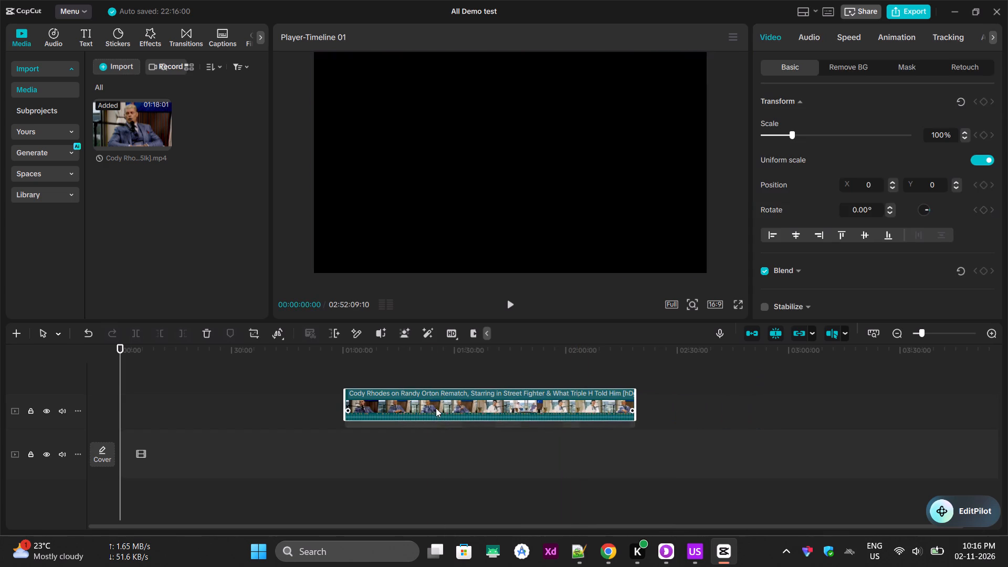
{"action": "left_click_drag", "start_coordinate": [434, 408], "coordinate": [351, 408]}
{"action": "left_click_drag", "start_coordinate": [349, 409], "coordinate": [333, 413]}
Trim the clip's end to a length of about 49 minutes and move it back to the start of the main track.
{"action": "left_click_drag", "start_coordinate": [534, 402], "coordinate": [465, 409]}
{"action": "left_click_drag", "start_coordinate": [465, 409], "coordinate": [424, 412]}
{"action": "left_click_drag", "start_coordinate": [424, 412], "coordinate": [370, 416]}
{"action": "left_click", "coordinate": [369, 416]}
{"action": "left_click_drag", "start_coordinate": [321, 408], "coordinate": [318, 423]}
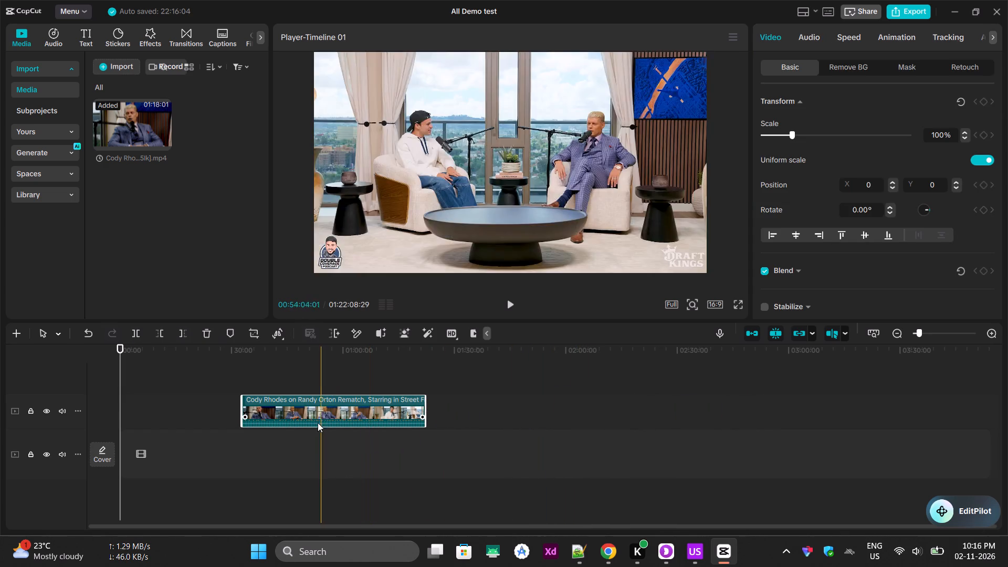
{"action": "left_click_drag", "start_coordinate": [318, 423], "coordinate": [312, 434]}
Add the full video on an overlay track at about 9 minutes, and again on the main track after the trimmed clip.
{"action": "left_click_drag", "start_coordinate": [133, 117], "coordinate": [154, 349]}
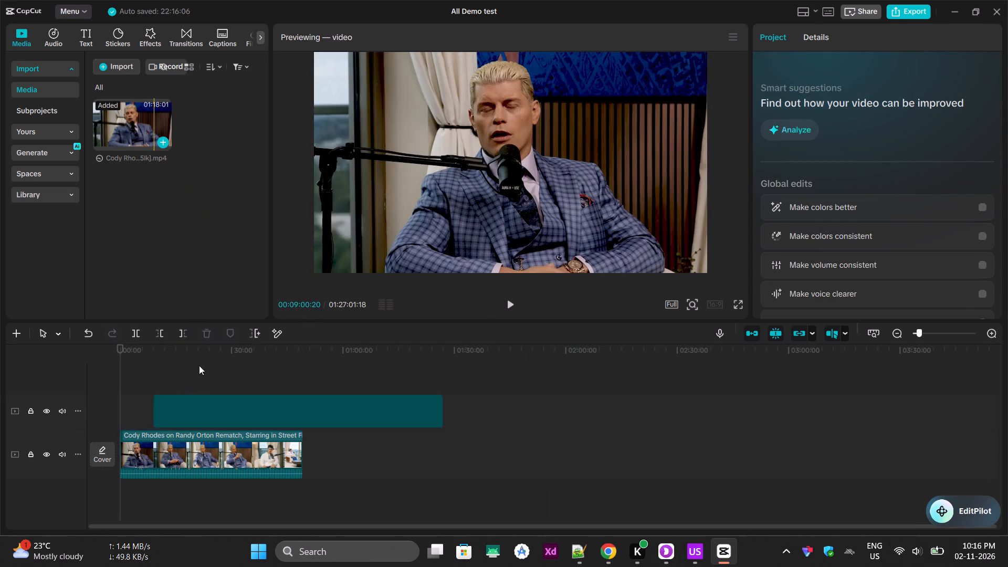
{"action": "left_click_drag", "start_coordinate": [141, 138], "coordinate": [522, 455]}
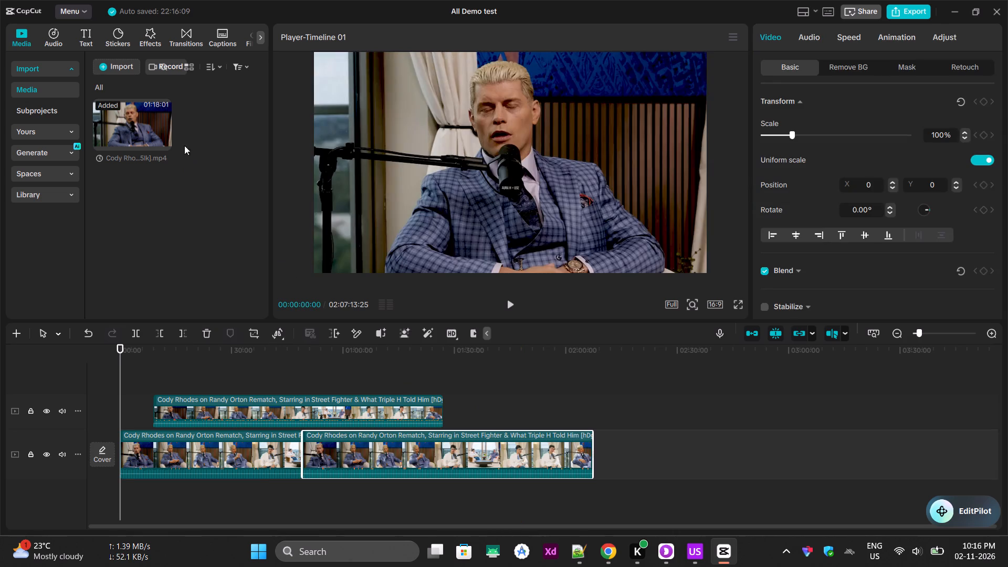
Stack five more copies of the video on new top tracks, starting at about 16, 0, 33, 13 and 0 minutes.
{"action": "left_click_drag", "start_coordinate": [154, 113], "coordinate": [178, 362]}
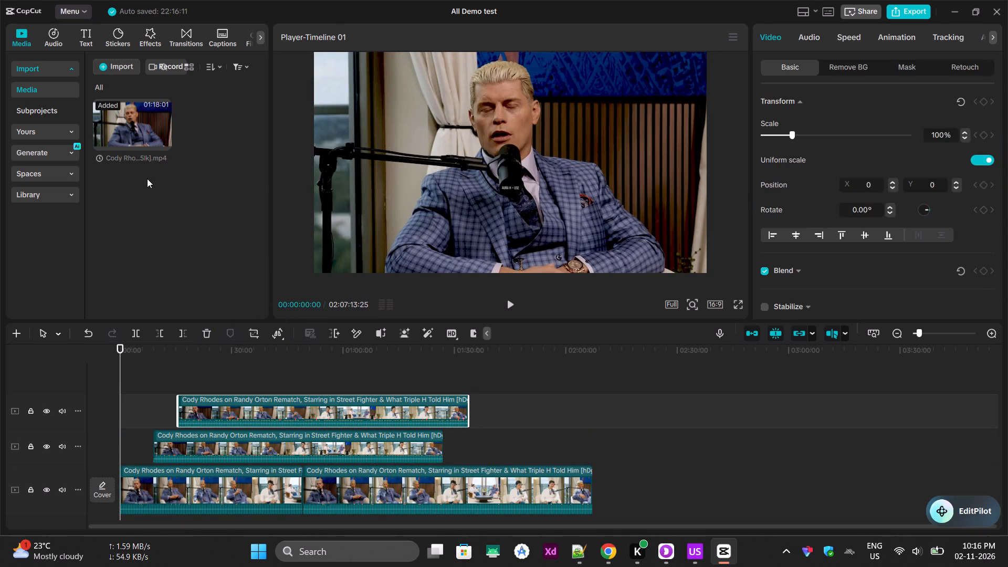
{"action": "left_click_drag", "start_coordinate": [140, 119], "coordinate": [117, 379]}
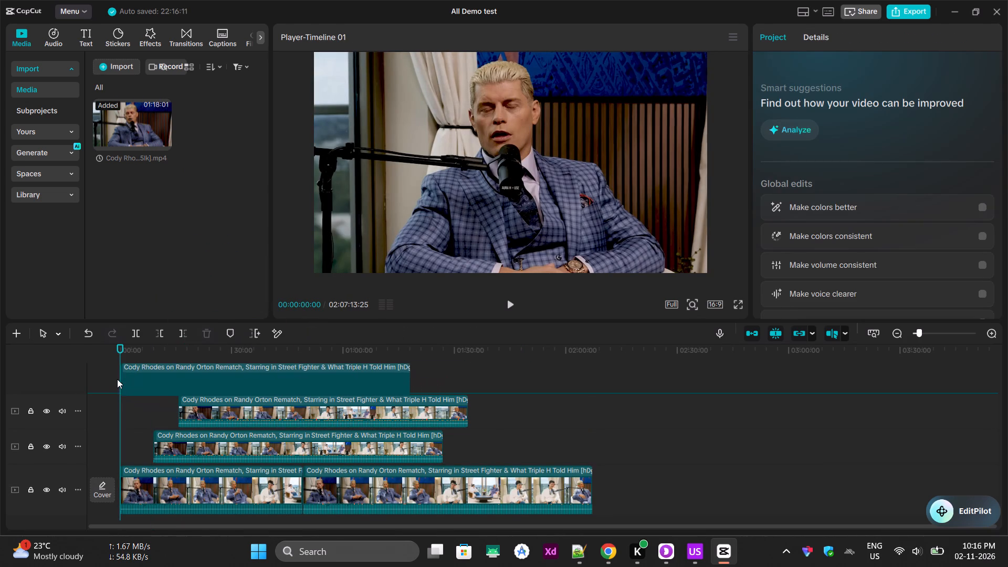
{"action": "left_click_drag", "start_coordinate": [152, 119], "coordinate": [153, 402]}
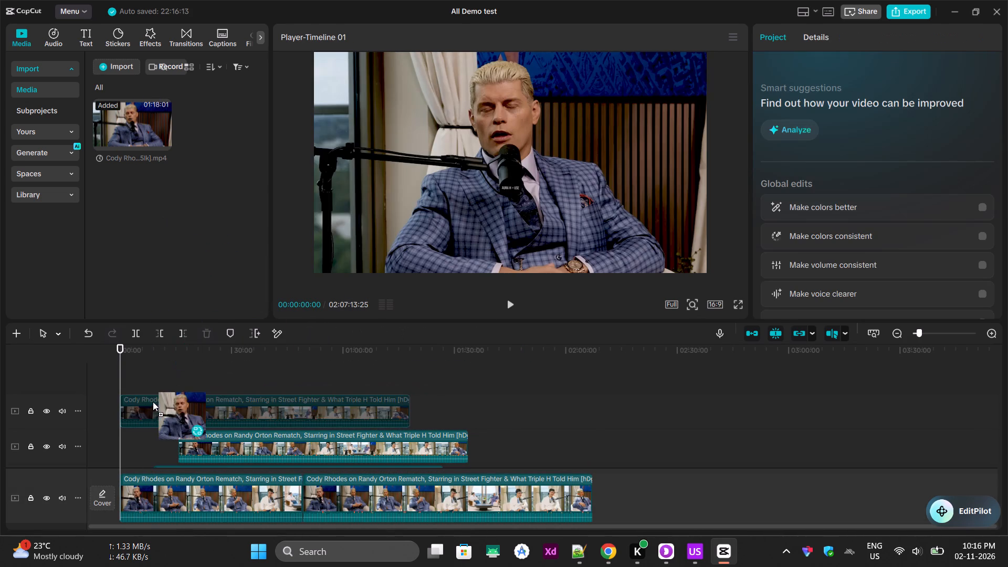
{"action": "left_click_drag", "start_coordinate": [153, 402], "coordinate": [241, 376]}
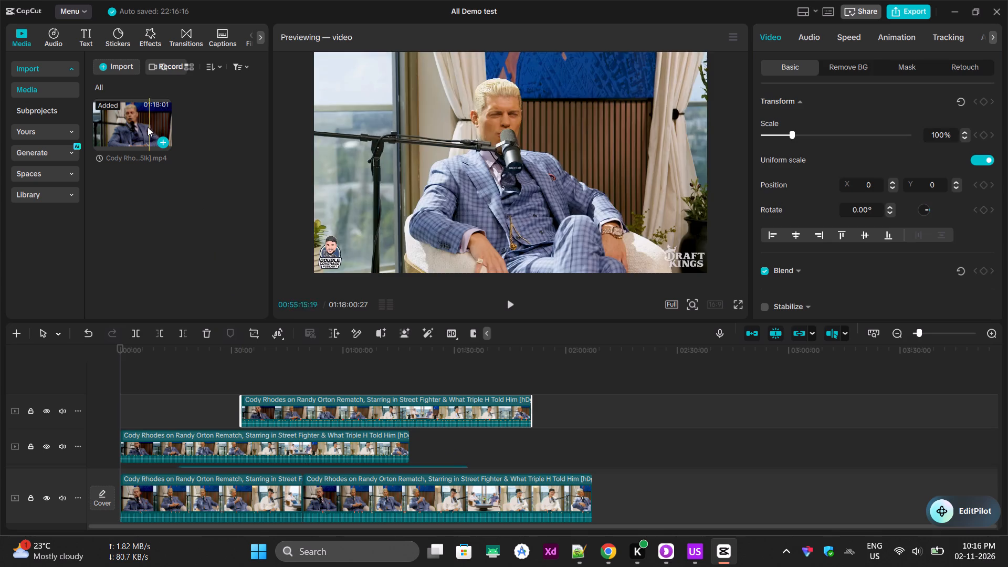
{"action": "left_click_drag", "start_coordinate": [138, 137], "coordinate": [170, 384]}
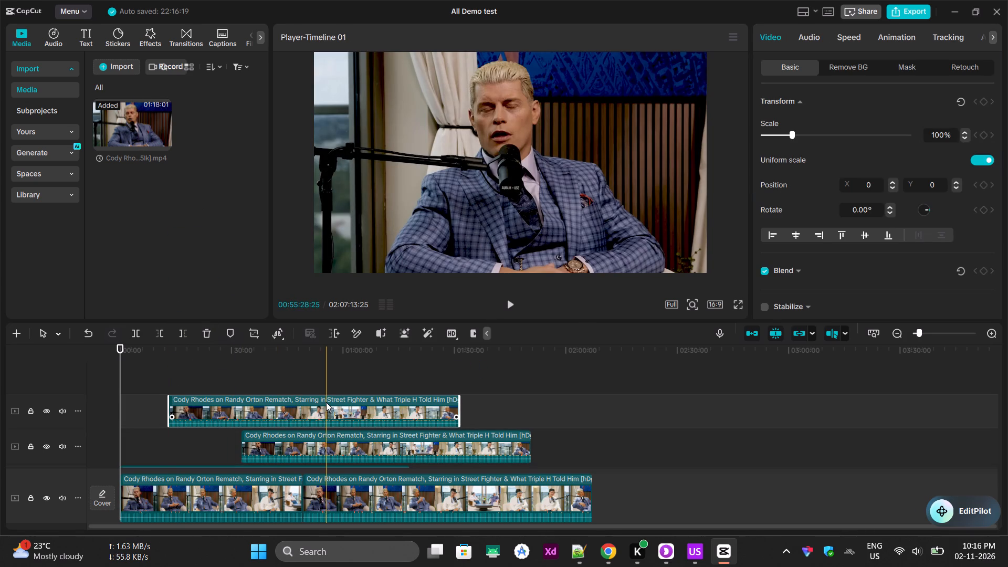
{"action": "left_click_drag", "start_coordinate": [127, 120], "coordinate": [123, 375]}
Stack three more copies on new top tracks, starting at about 1 h 8 min, 13 minutes and just after the timeline's start.
{"action": "left_click_drag", "start_coordinate": [150, 121], "coordinate": [362, 378]}
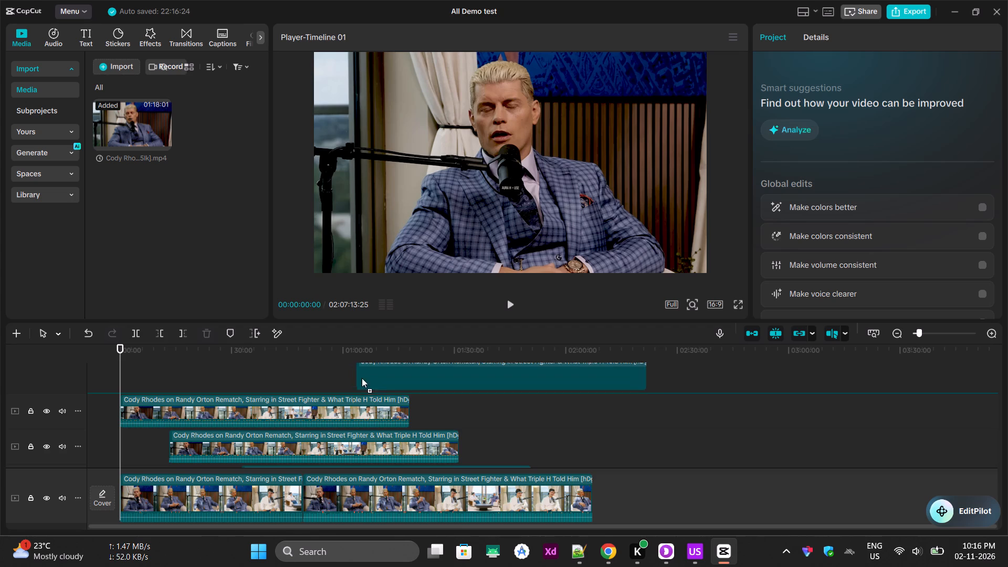
{"action": "left_click_drag", "start_coordinate": [362, 378], "coordinate": [375, 386]}
{"action": "left_click_drag", "start_coordinate": [132, 118], "coordinate": [186, 392]}
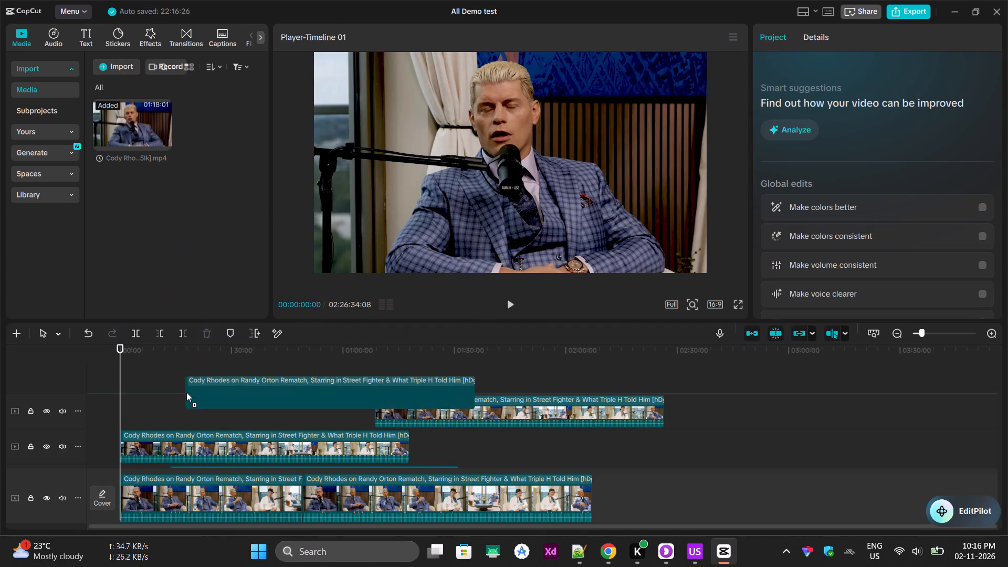
{"action": "left_click_drag", "start_coordinate": [186, 392], "coordinate": [170, 367]}
{"action": "left_click_drag", "start_coordinate": [117, 109], "coordinate": [115, 150]}
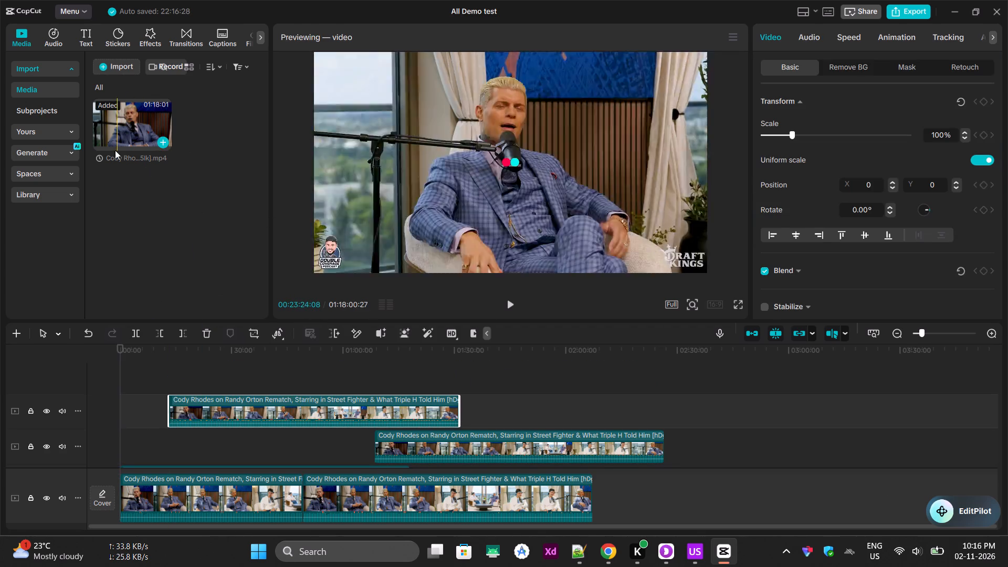
{"action": "left_click_drag", "start_coordinate": [115, 150], "coordinate": [127, 359]}
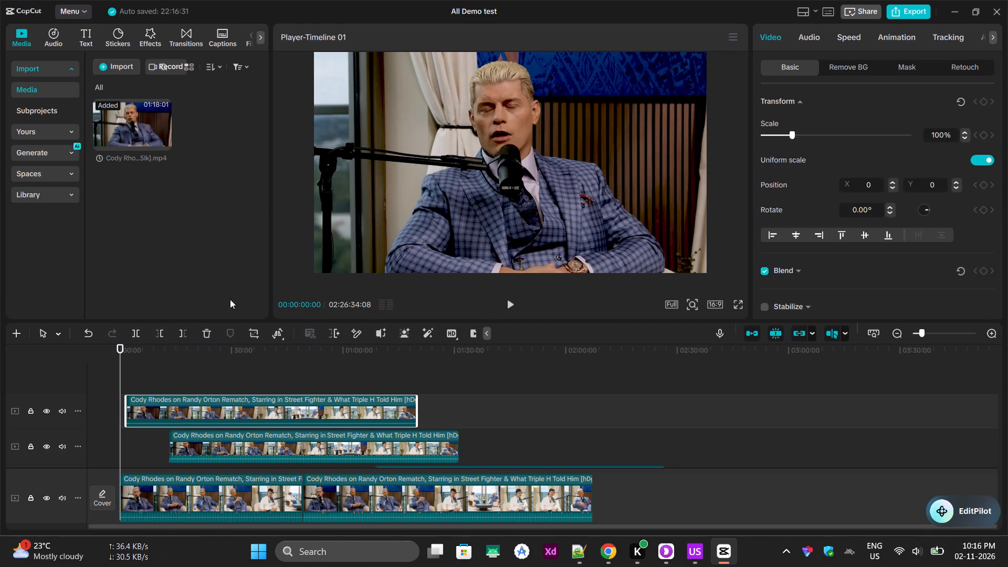
Play the stacked tracks from about 00:23:13.
{"action": "left_click", "coordinate": [154, 339]}
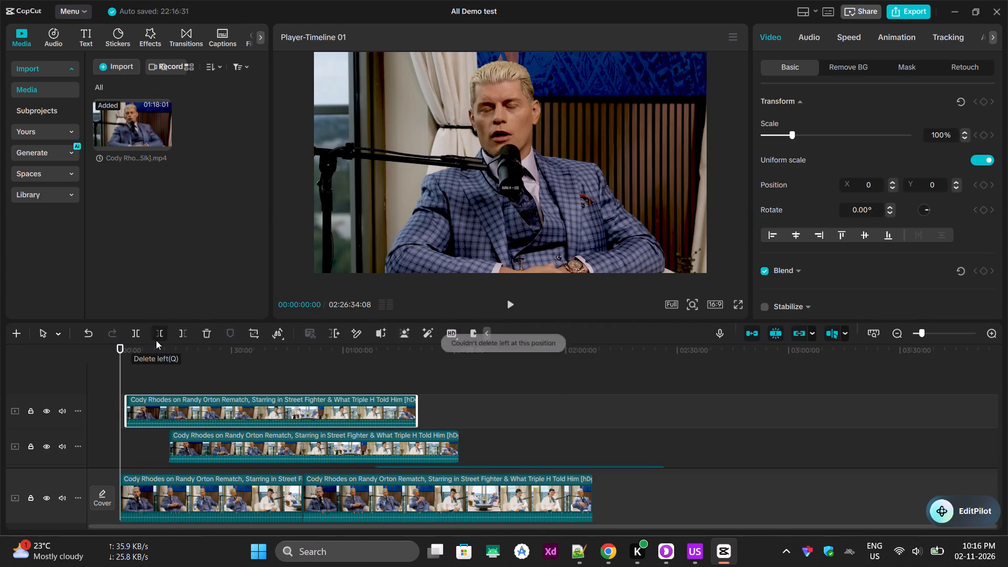
{"action": "left_click", "coordinate": [206, 347]}
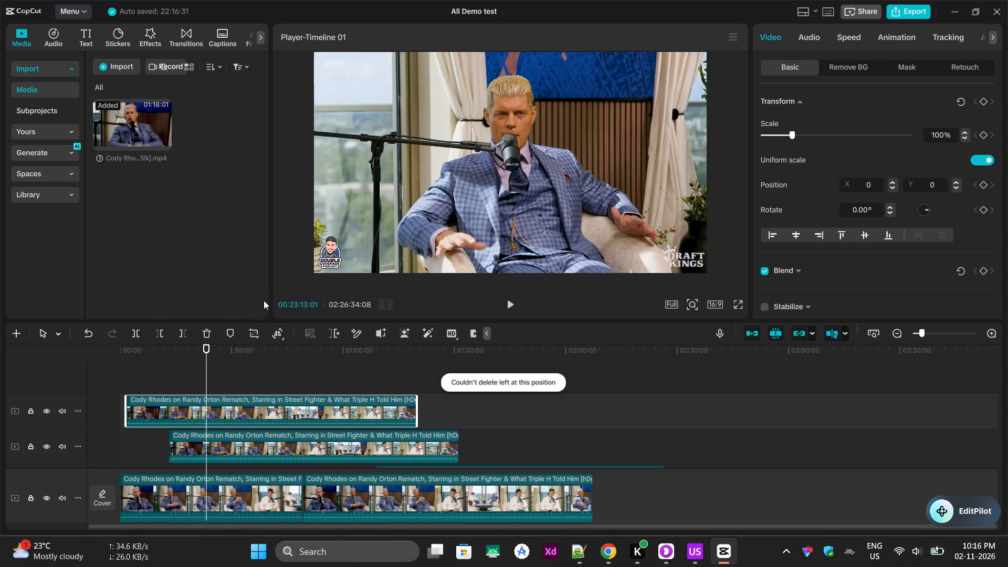
{"action": "left_click", "coordinate": [511, 305]}
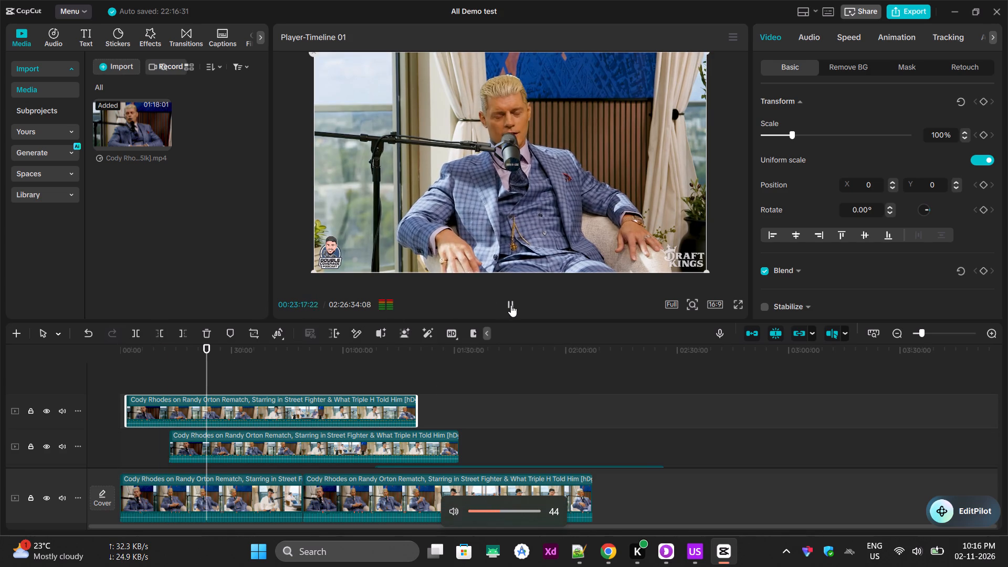
Move the main track's second clip to the timeline's start on a new track directly above the two lowest overlay tracks.
{"action": "scroll", "coordinate": [330, 406], "scroll_direction": "down", "scroll_amount": 4}
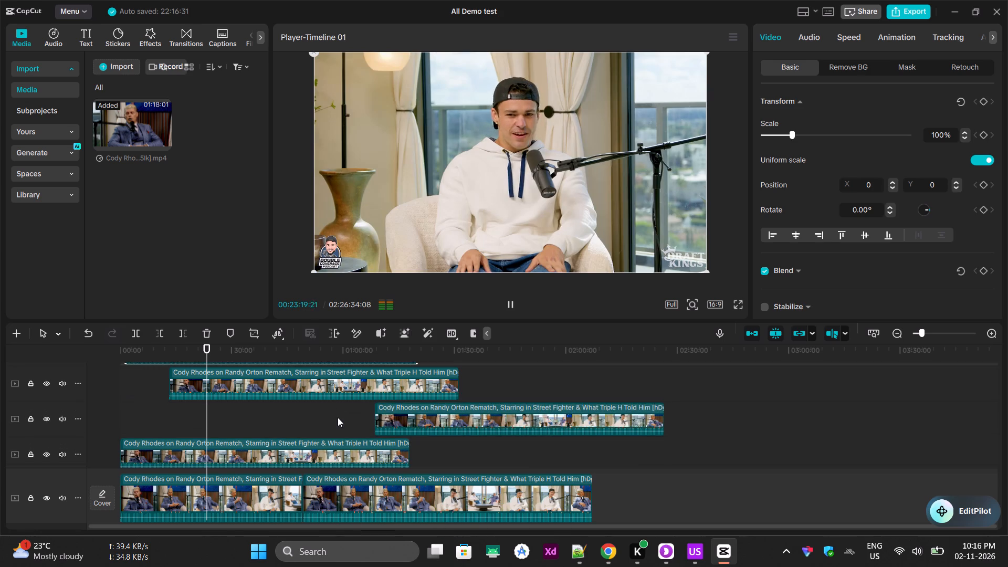
{"action": "scroll", "coordinate": [338, 419], "scroll_direction": "down", "scroll_amount": 11}
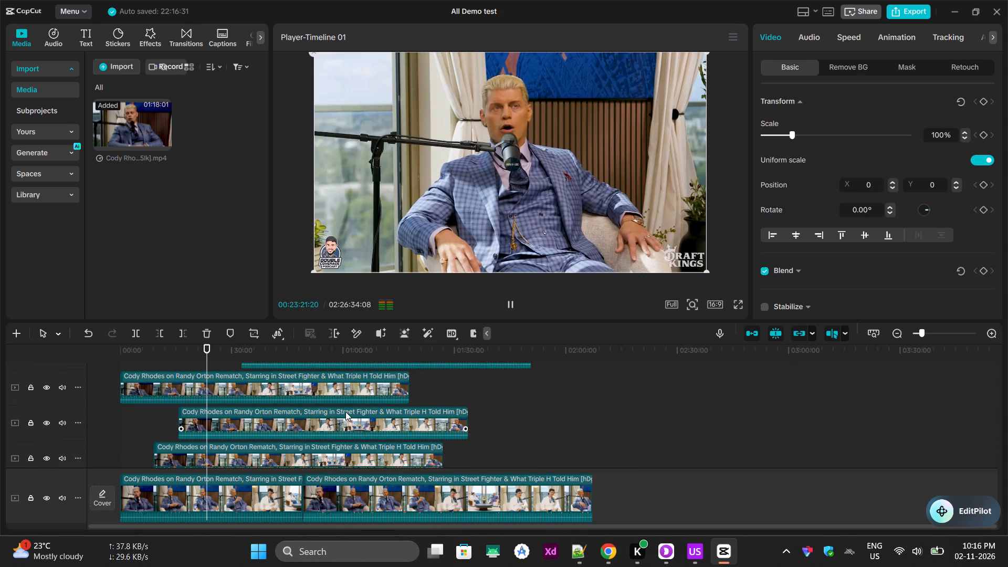
{"action": "scroll", "coordinate": [345, 412], "scroll_direction": "down", "scroll_amount": 8}
{"action": "left_click_drag", "start_coordinate": [419, 472], "coordinate": [382, 465]}
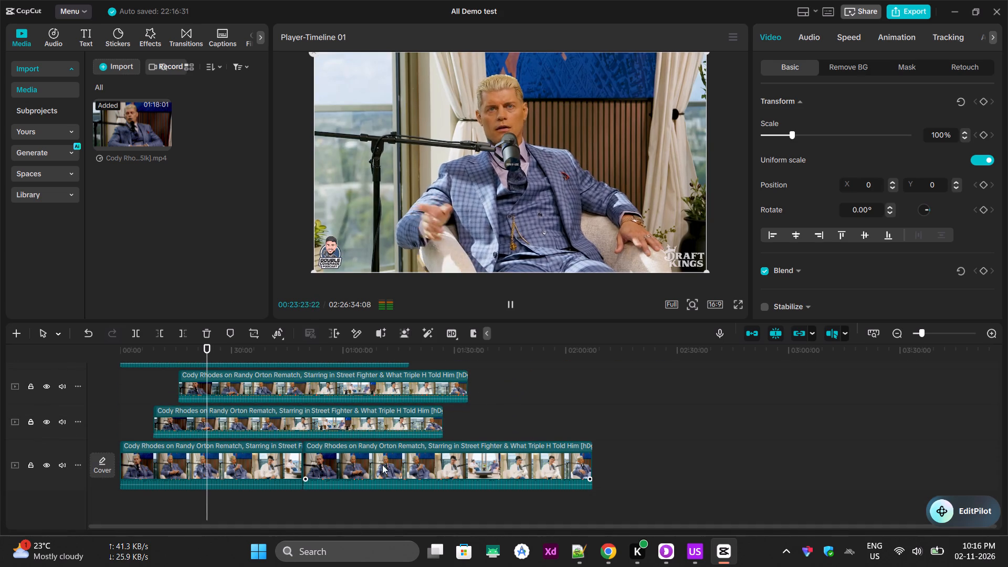
{"action": "left_click_drag", "start_coordinate": [382, 465], "coordinate": [258, 396]}
{"action": "left_click_drag", "start_coordinate": [258, 395], "coordinate": [224, 391]}
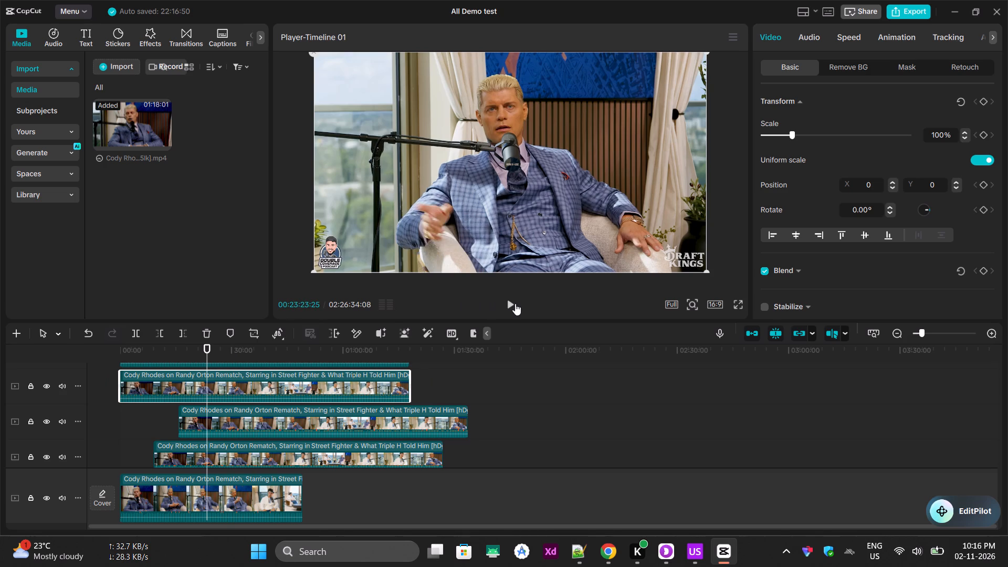
Play the rearranged stack from the current position, and scrub through the timeline to about 00:24:54.
{"action": "left_click", "coordinate": [515, 303]}
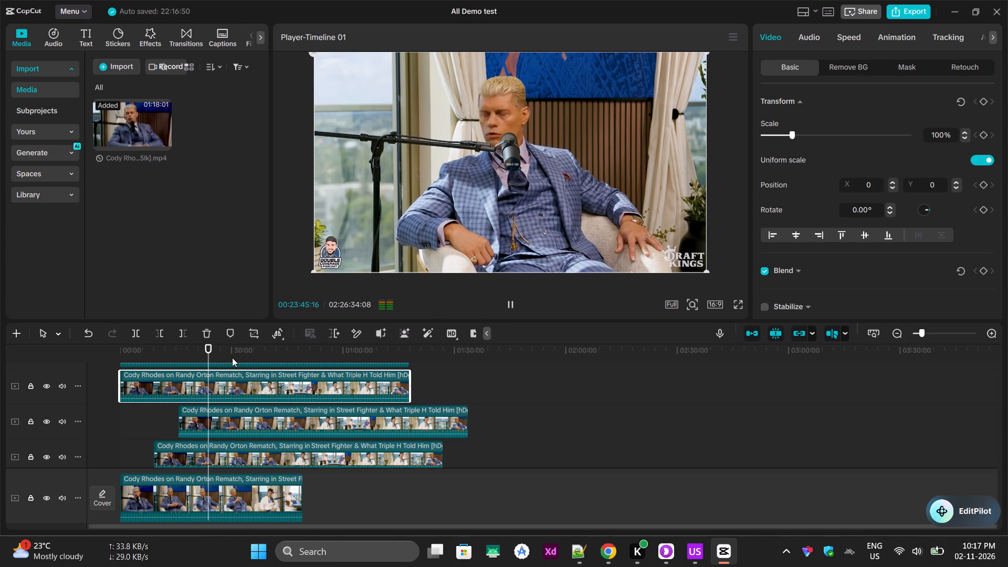
{"action": "left_click", "coordinate": [319, 347]}
{"action": "left_click_drag", "start_coordinate": [321, 349], "coordinate": [212, 349]}
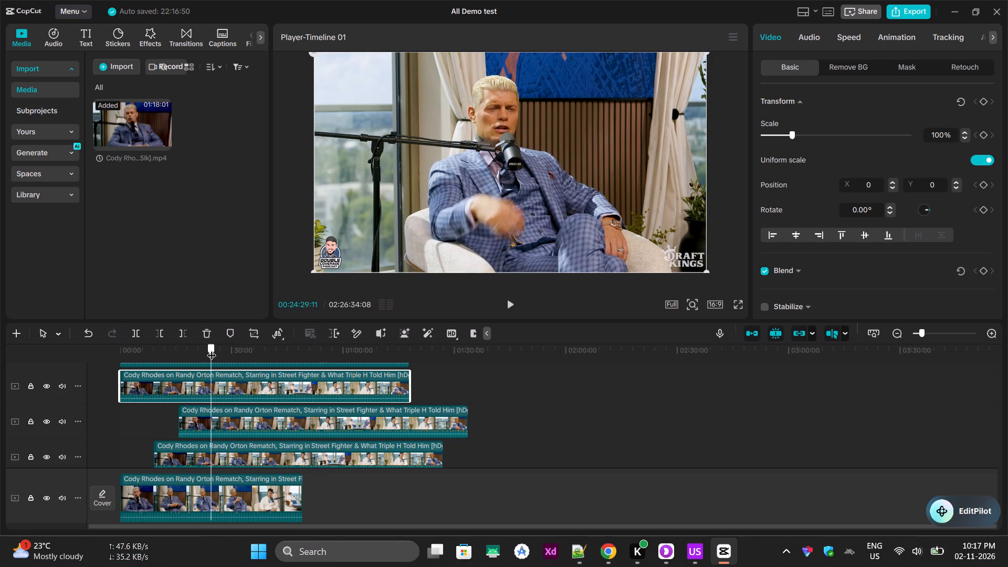
{"action": "left_click_drag", "start_coordinate": [212, 349], "coordinate": [213, 349]}
Add another copy of the video on a new overlay track between the existing ones, at the timeline's start.
{"action": "left_click_drag", "start_coordinate": [134, 132], "coordinate": [154, 161]}
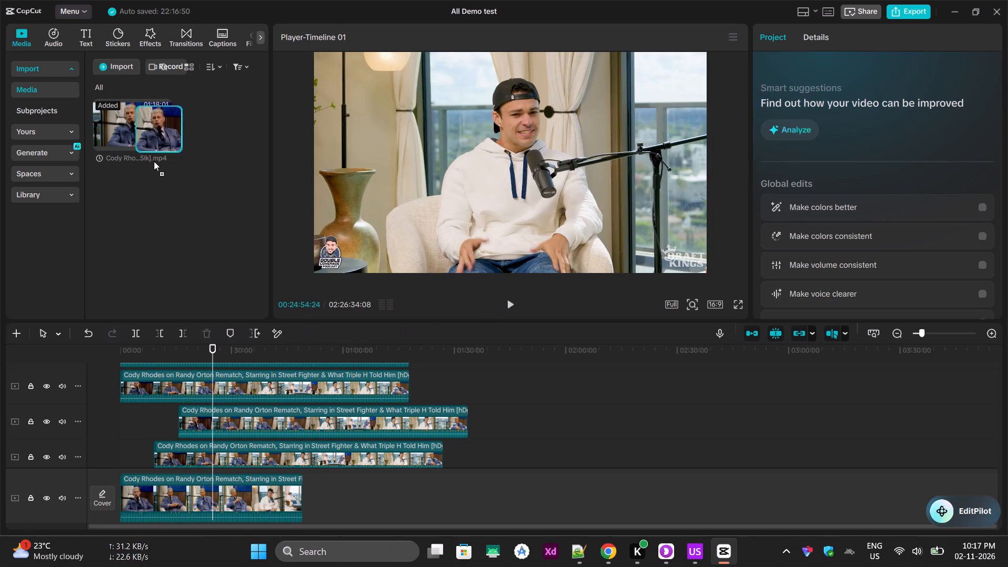
{"action": "left_click_drag", "start_coordinate": [154, 161], "coordinate": [113, 411]}
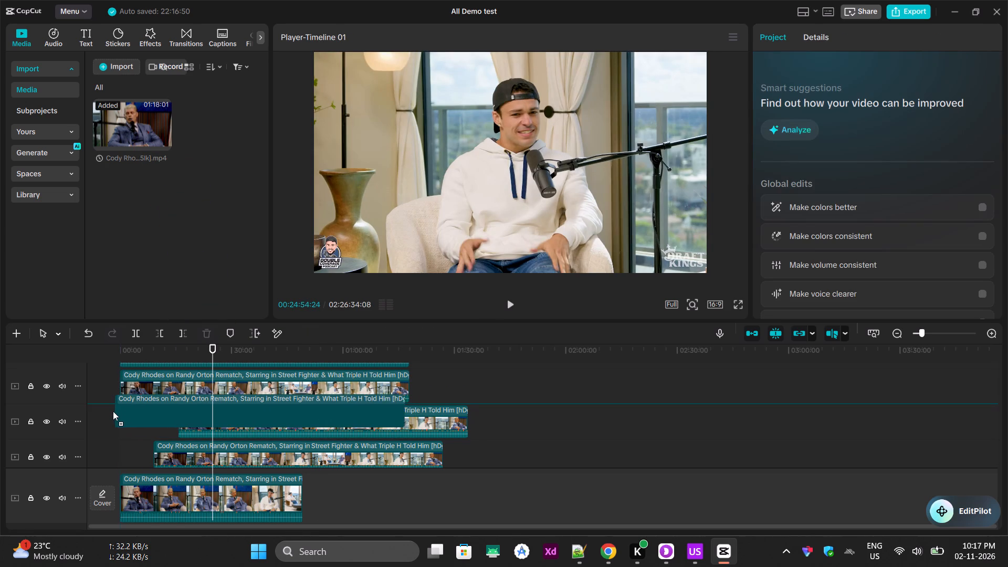
{"action": "left_click_drag", "start_coordinate": [113, 411], "coordinate": [94, 411]}
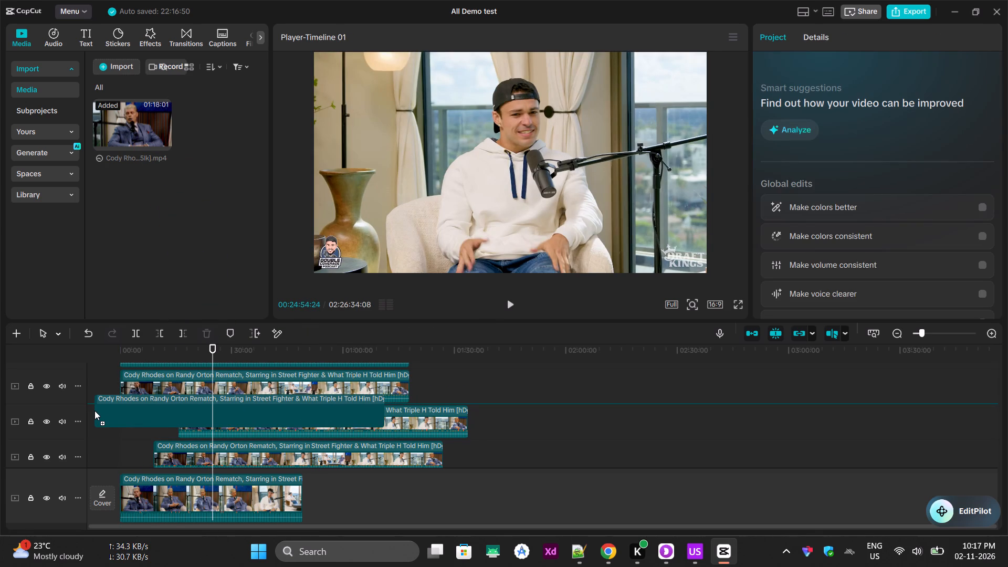
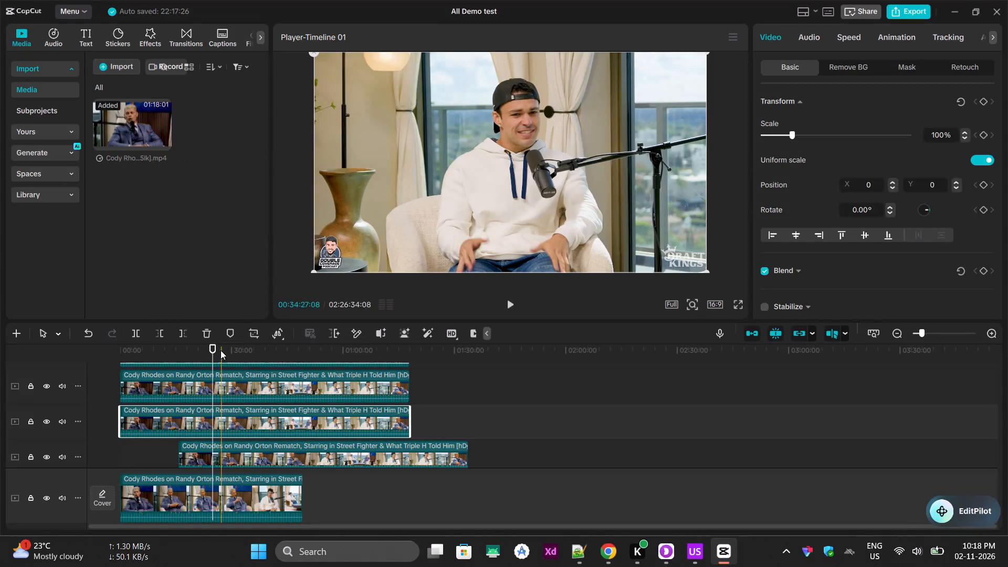
Scrub the stacked tracks back to the timeline's start and forward to about 00:45:07.
{"action": "left_click_drag", "start_coordinate": [149, 346], "coordinate": [123, 352]}
{"action": "left_click_drag", "start_coordinate": [138, 357], "coordinate": [108, 358]}
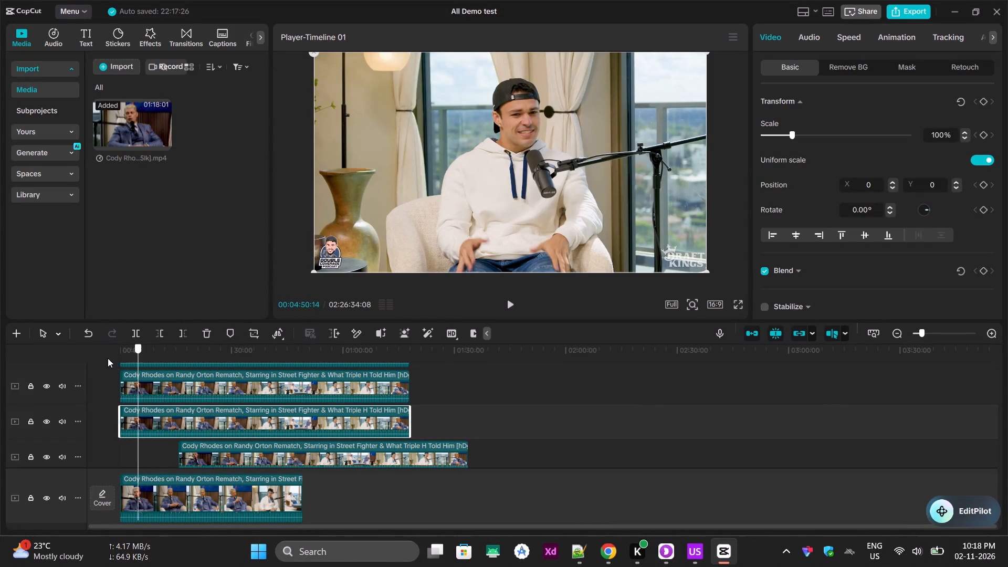
{"action": "left_click_drag", "start_coordinate": [108, 358], "coordinate": [110, 359]}
{"action": "left_click_drag", "start_coordinate": [163, 364], "coordinate": [165, 363]}
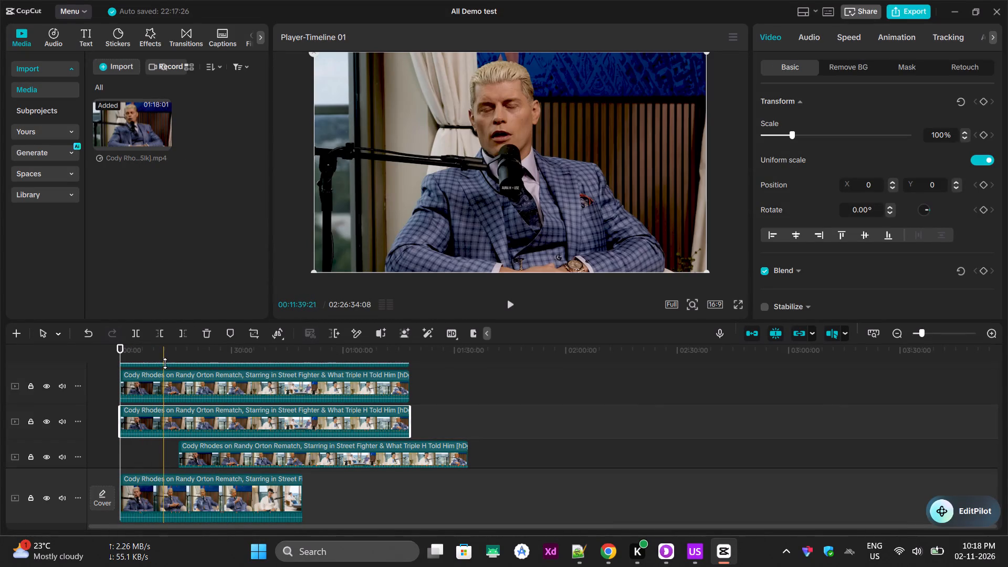
{"action": "left_click_drag", "start_coordinate": [165, 363], "coordinate": [184, 360]}
{"action": "left_click_drag", "start_coordinate": [181, 355], "coordinate": [178, 358]}
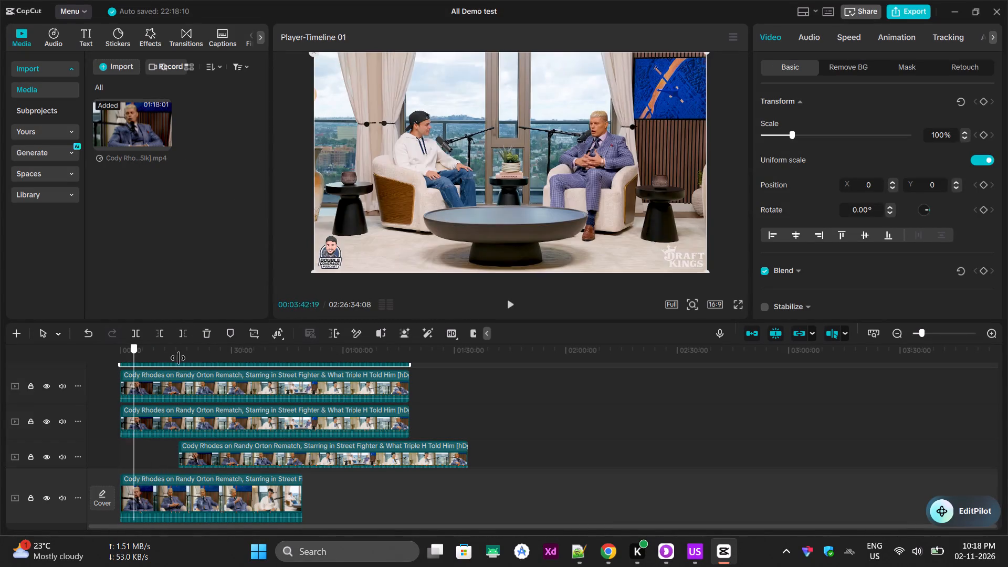
{"action": "left_click_drag", "start_coordinate": [178, 358], "coordinate": [288, 356]}
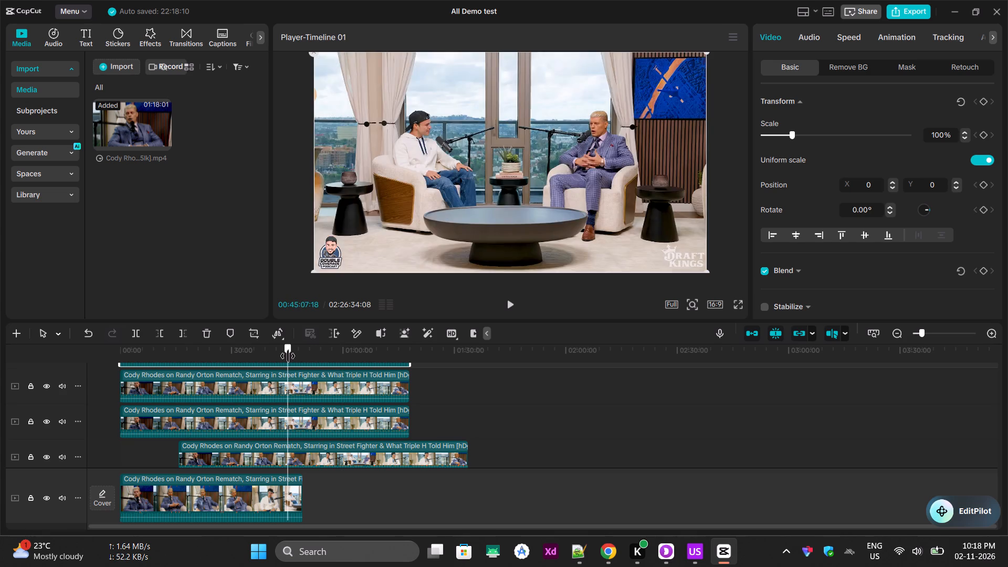
Split the full-length clip on the uppermost fully visible overlay track at 00:21:39:22.
{"action": "left_click_drag", "start_coordinate": [288, 356], "coordinate": [201, 356]}
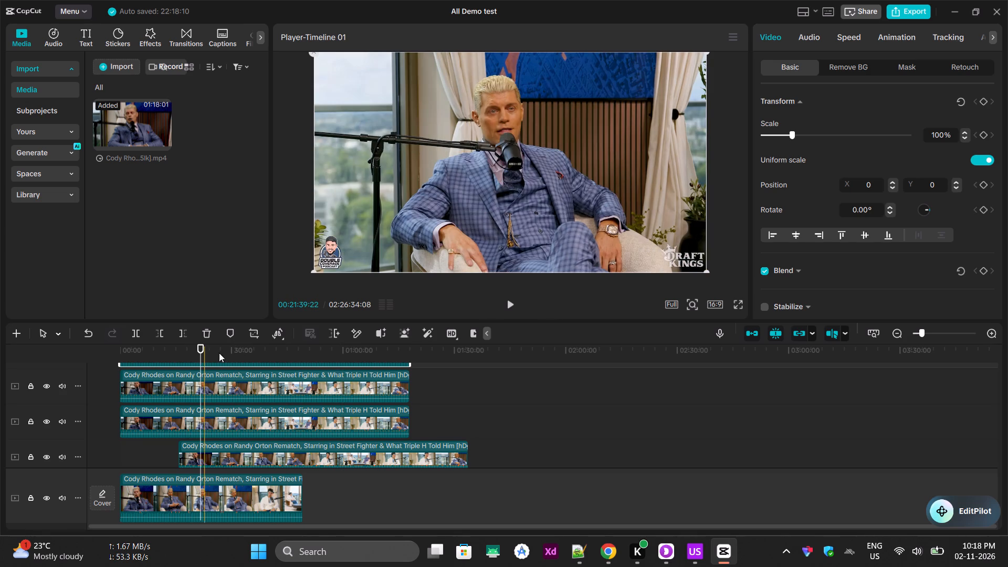
{"action": "left_click", "coordinate": [256, 396]}
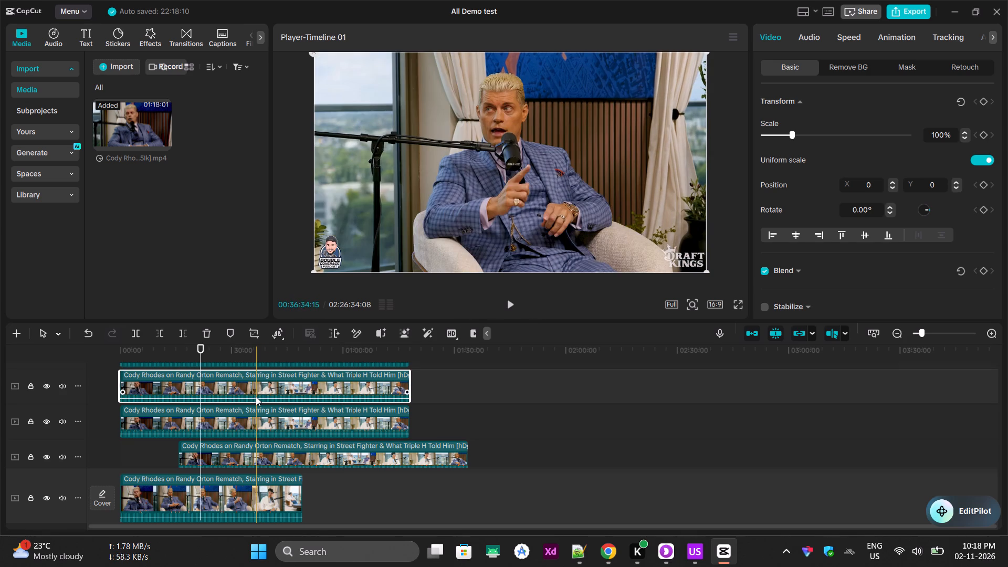
{"action": "left_click", "coordinate": [141, 332]}
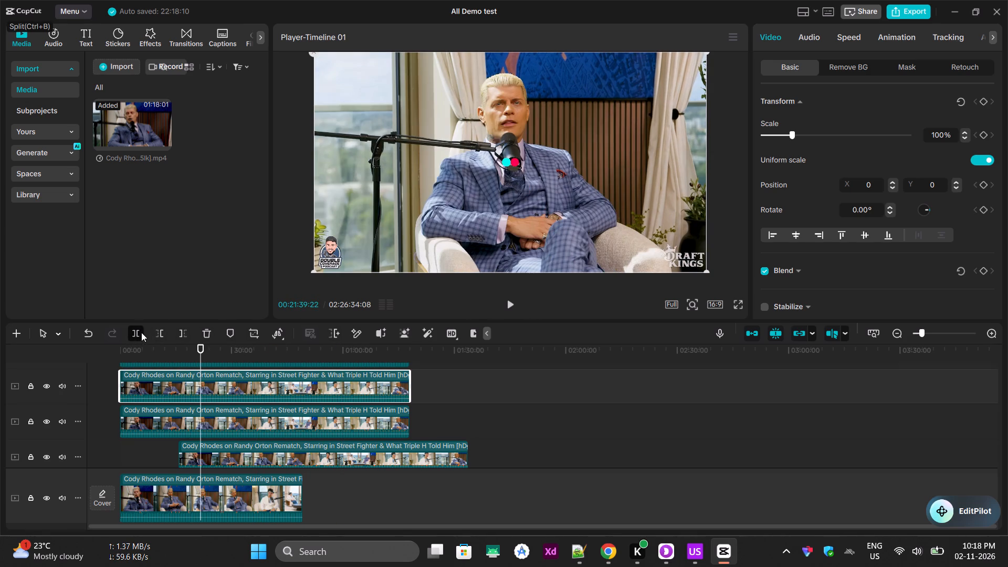
Trim away the part of that split clip's second piece after about 00:59:32.
{"action": "left_click", "coordinate": [341, 352]}
{"action": "left_click", "coordinate": [351, 392]}
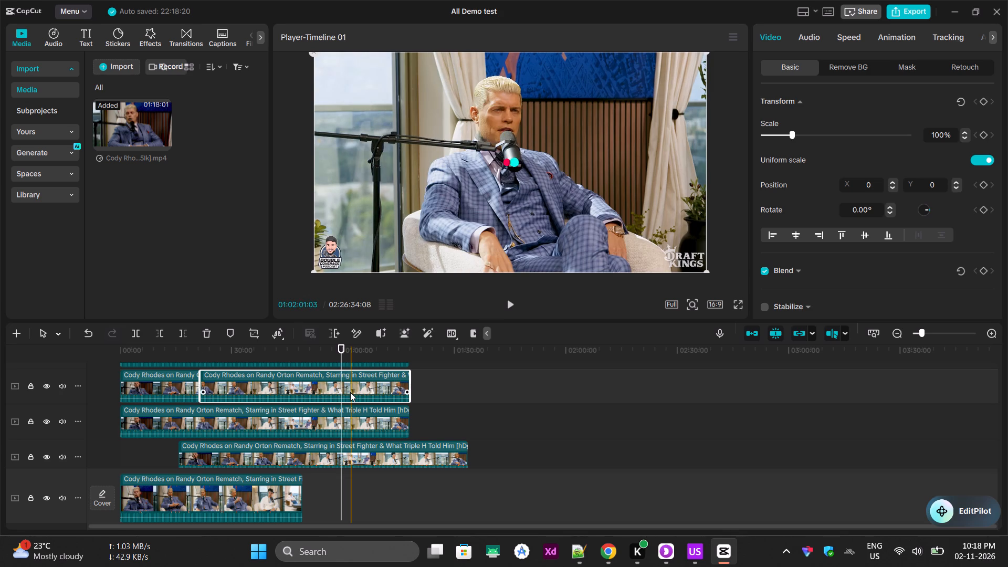
{"action": "left_click", "coordinate": [182, 333]}
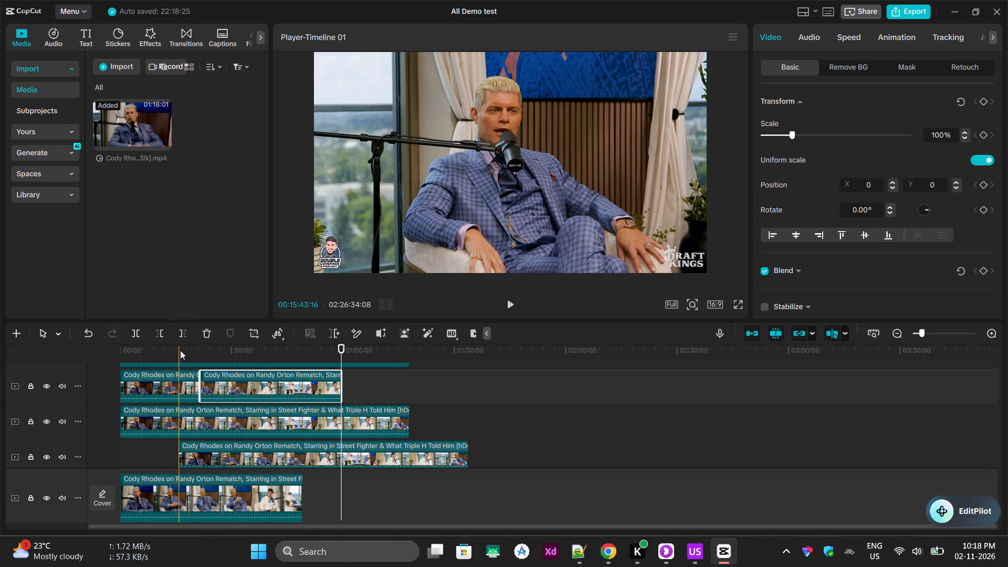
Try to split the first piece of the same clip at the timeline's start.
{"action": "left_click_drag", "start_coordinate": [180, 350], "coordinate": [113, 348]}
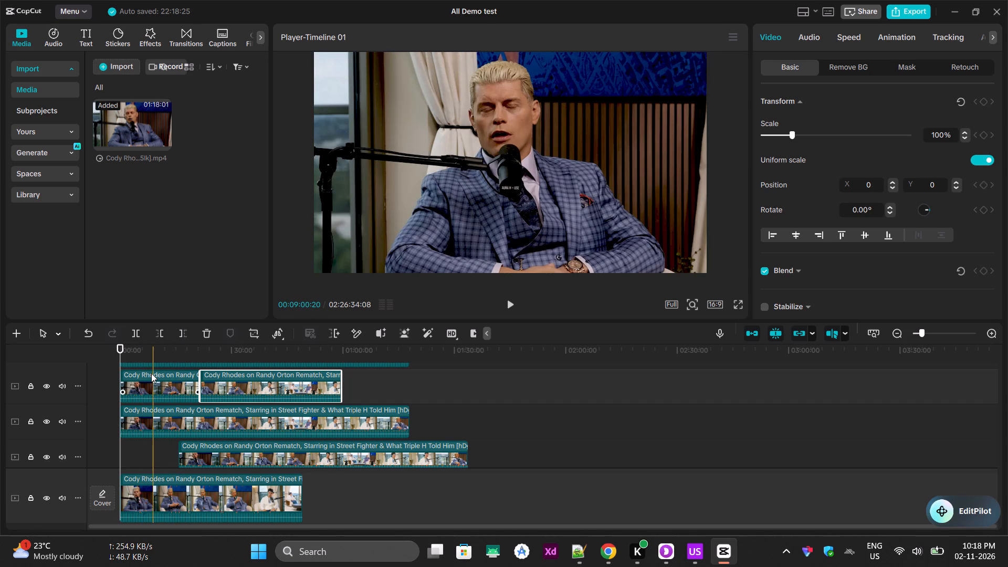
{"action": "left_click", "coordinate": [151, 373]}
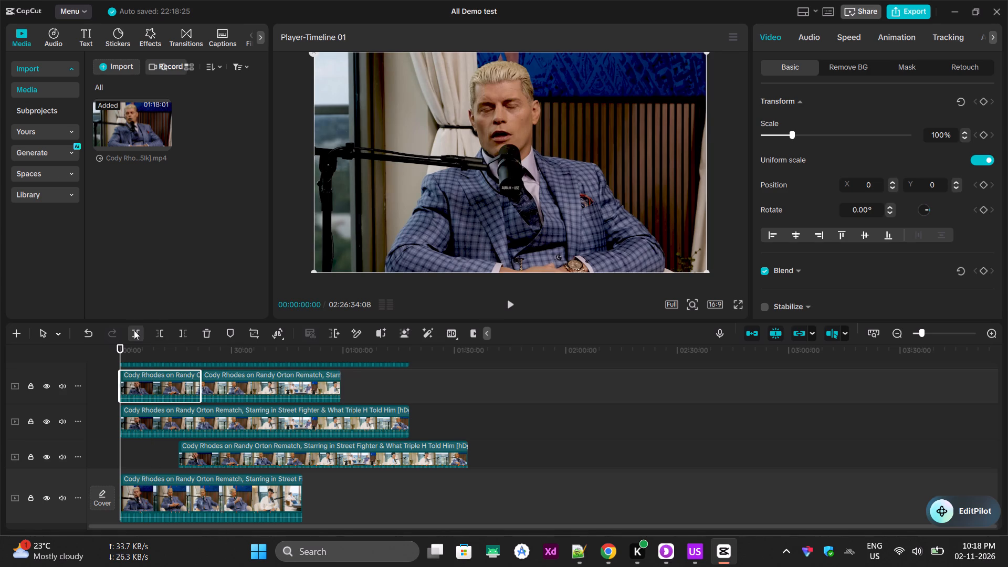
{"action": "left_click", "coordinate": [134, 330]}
Add two more copies of the video on new lower overlay tracks, starting about 7 and 3 minutes in.
{"action": "left_click_drag", "start_coordinate": [127, 117], "coordinate": [148, 450]}
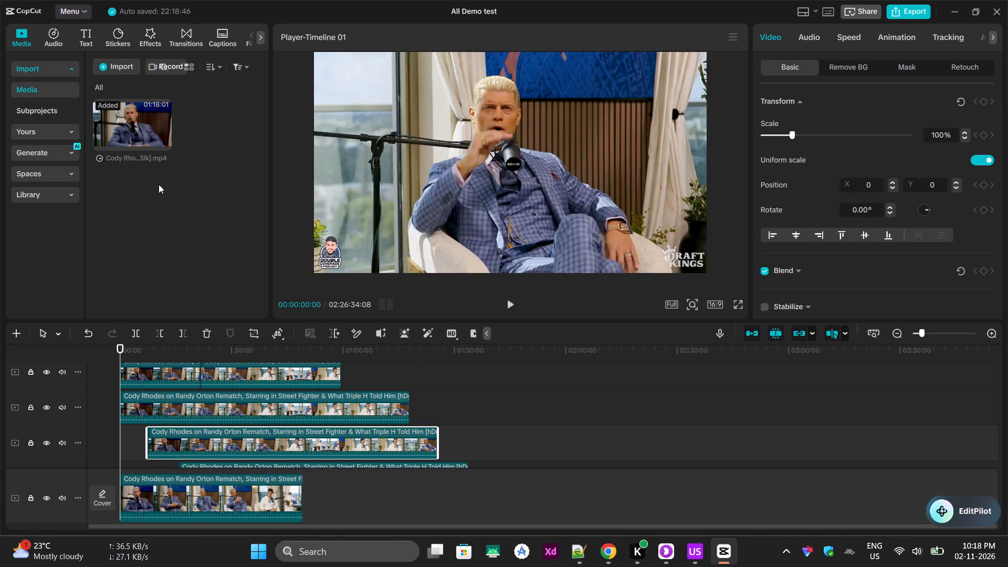
{"action": "left_click_drag", "start_coordinate": [143, 114], "coordinate": [131, 434]}
Shorten the copy that starts about 3 minutes in so that it ends at about 00:37:56.
{"action": "left_click", "coordinate": [182, 434]}
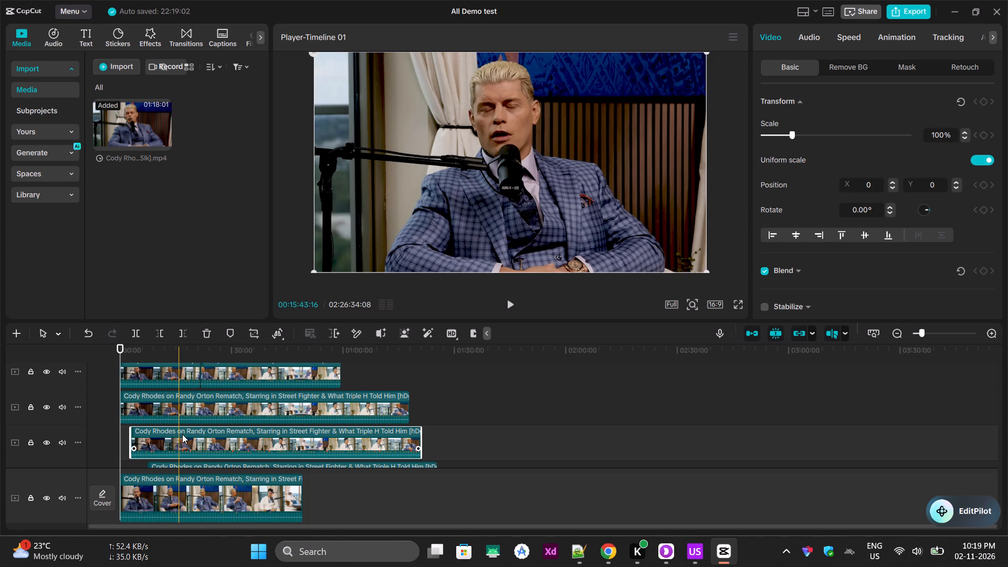
{"action": "left_click_drag", "start_coordinate": [423, 436], "coordinate": [259, 444]}
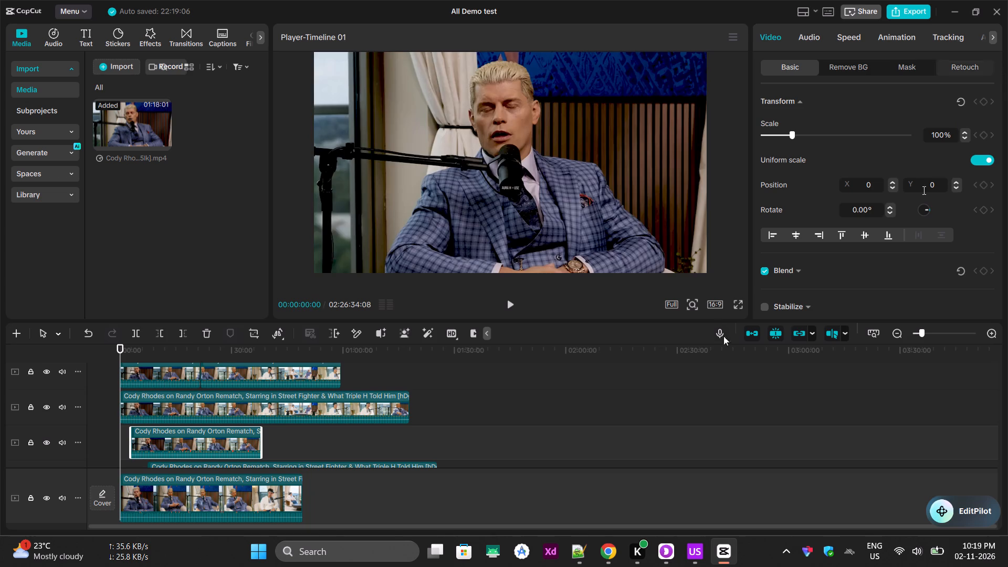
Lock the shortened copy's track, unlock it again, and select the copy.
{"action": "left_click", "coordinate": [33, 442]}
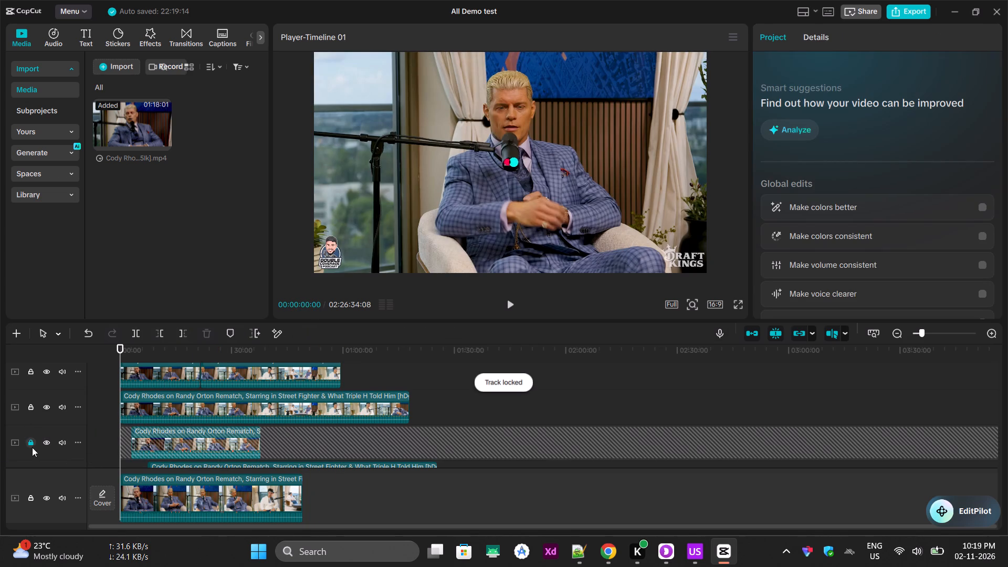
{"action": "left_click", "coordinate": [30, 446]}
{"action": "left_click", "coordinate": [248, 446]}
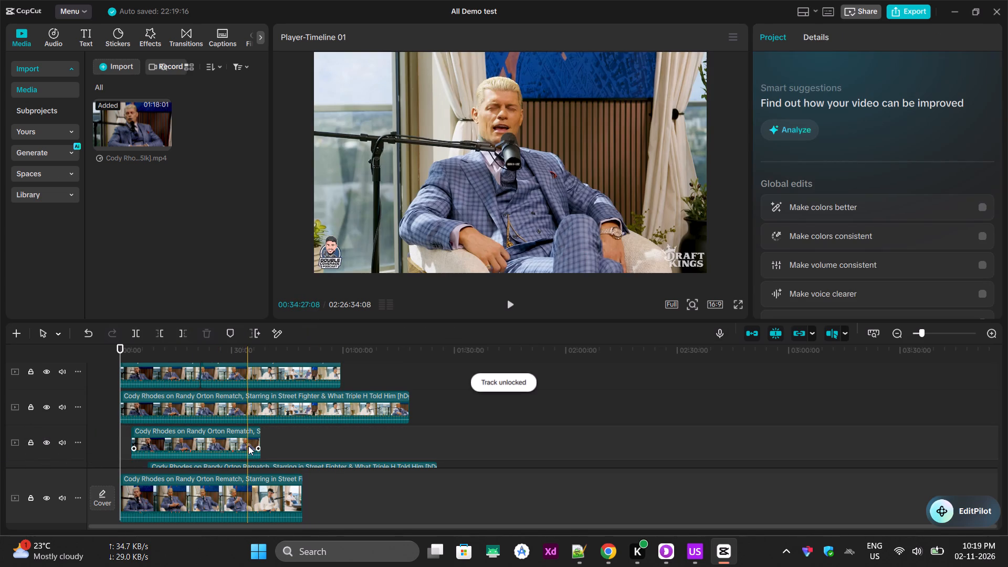
Split the full-length clip directly above the shortened copy at 00:17:59:07.
{"action": "left_click", "coordinate": [187, 353]}
{"action": "left_click", "coordinate": [188, 402]}
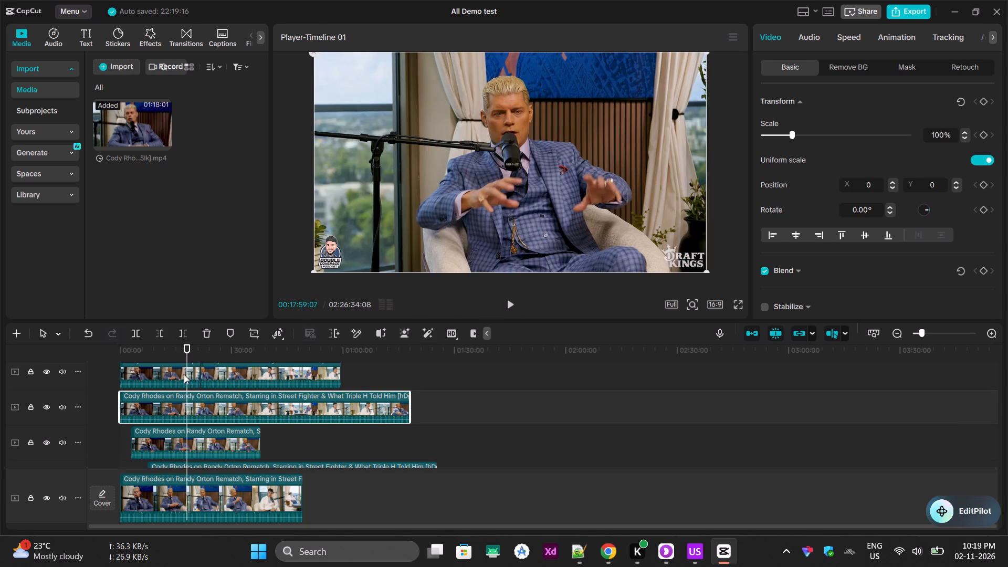
{"action": "left_click", "coordinate": [142, 333]}
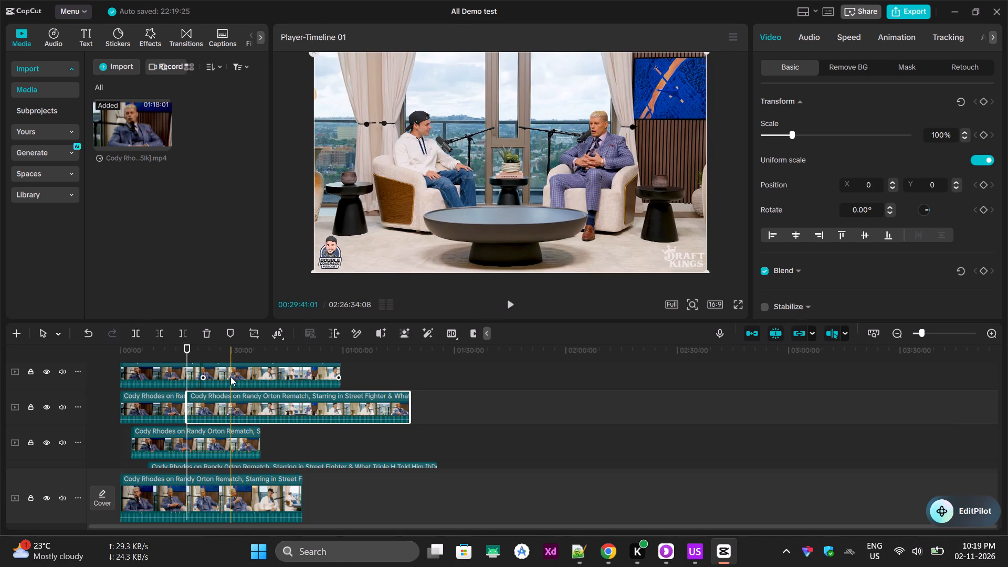
With the upper split clip's second piece selected, trim left at 00:17:59:07, cutting the start off the main track's clip.
{"action": "left_click", "coordinate": [230, 376]}
{"action": "left_click", "coordinate": [159, 336]}
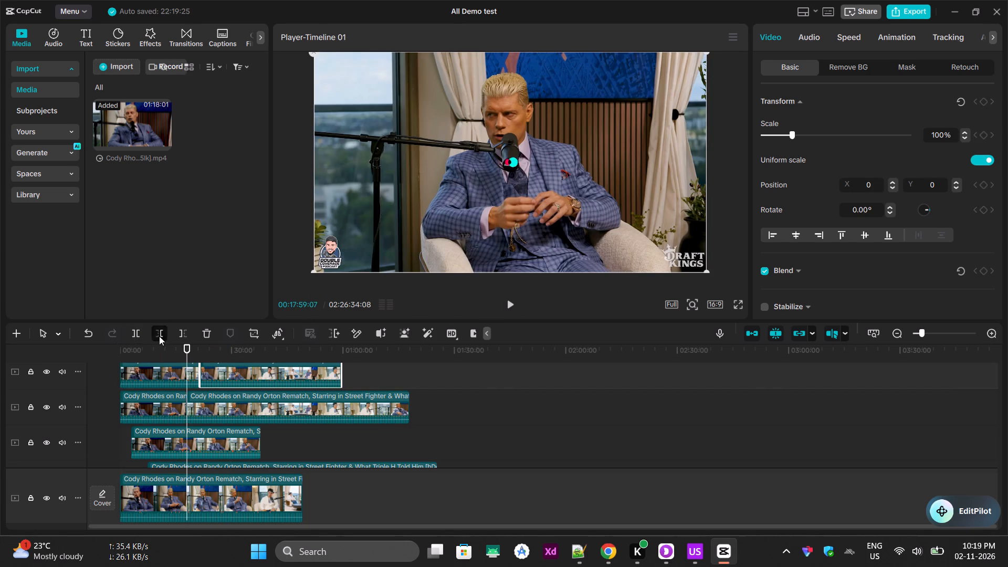
Trim away the part before 00:37:56:17 from the second piece of the clip split at 00:17:59:07.
{"action": "left_click", "coordinate": [202, 412]}
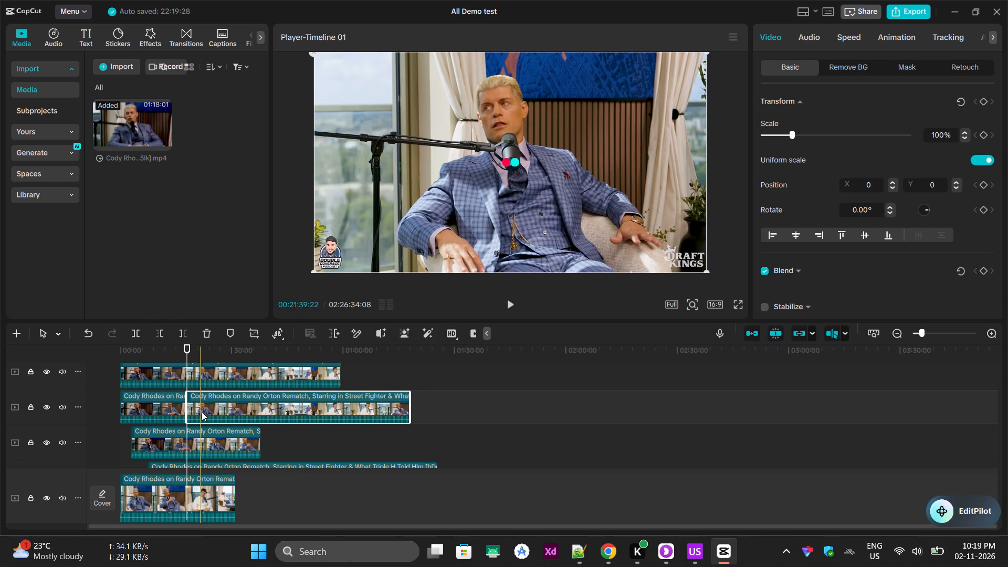
{"action": "left_click", "coordinate": [267, 399]}
{"action": "left_click", "coordinate": [259, 359]}
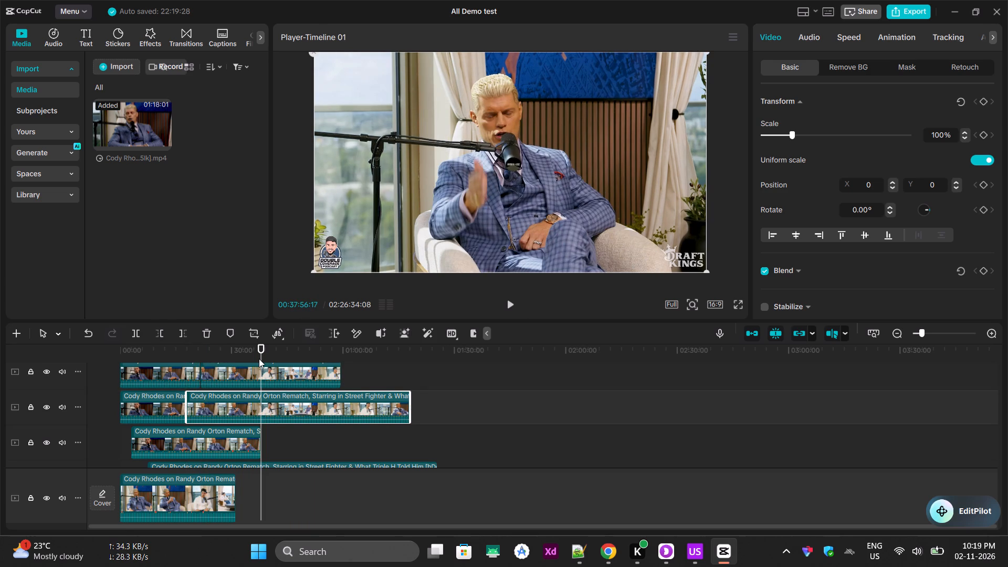
{"action": "left_click", "coordinate": [157, 335]}
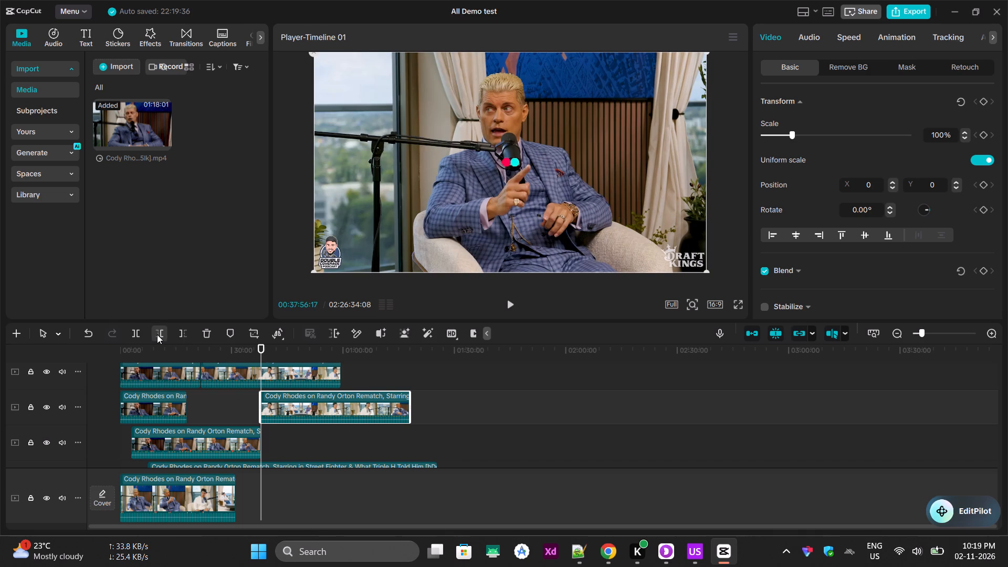
Add another full-length copy of the video at the timeline's start, on a new overlay track directly above the two separated pieces.
{"action": "left_click_drag", "start_coordinate": [162, 355], "coordinate": [133, 351]}
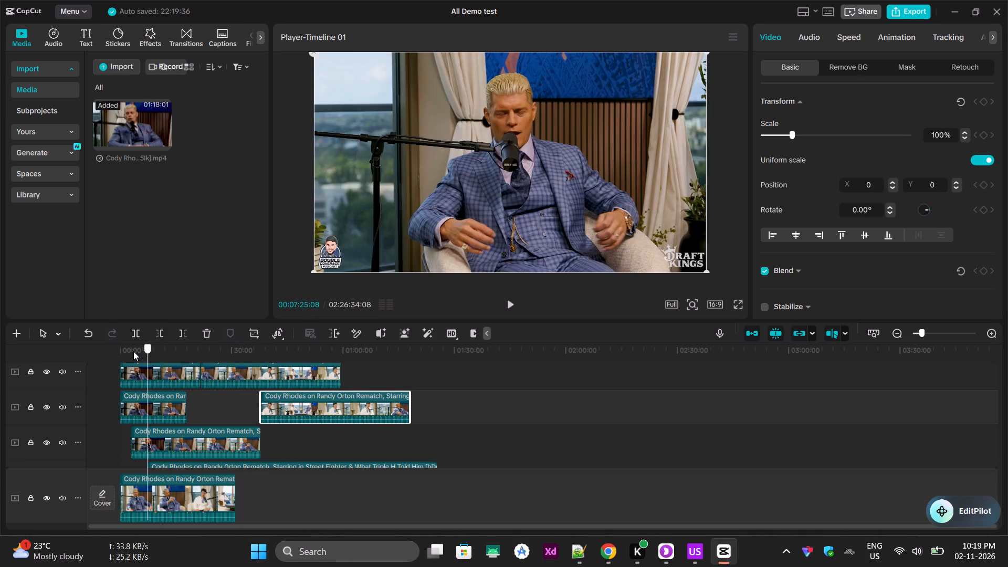
{"action": "left_click_drag", "start_coordinate": [133, 351], "coordinate": [93, 354]}
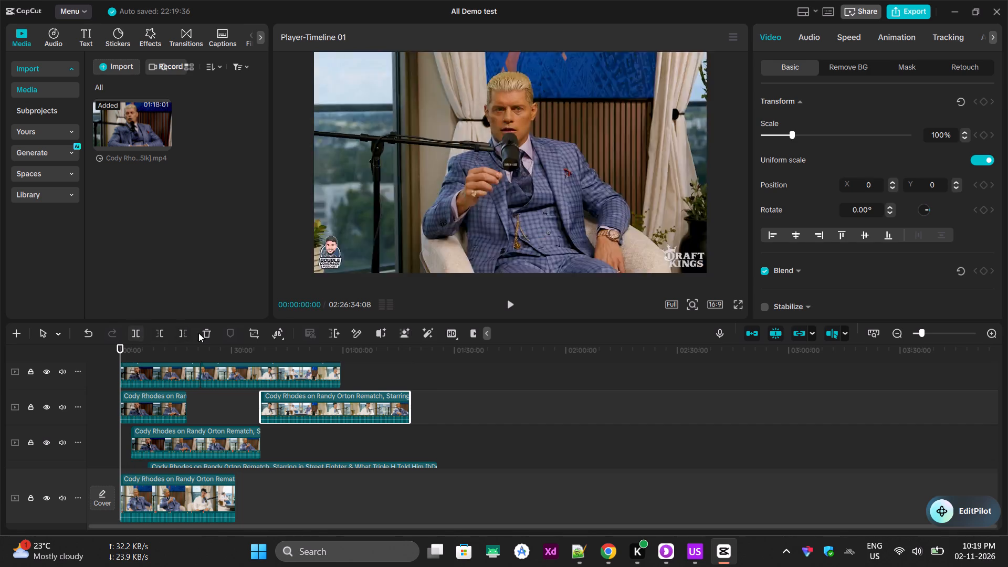
{"action": "left_click_drag", "start_coordinate": [132, 132], "coordinate": [128, 417]}
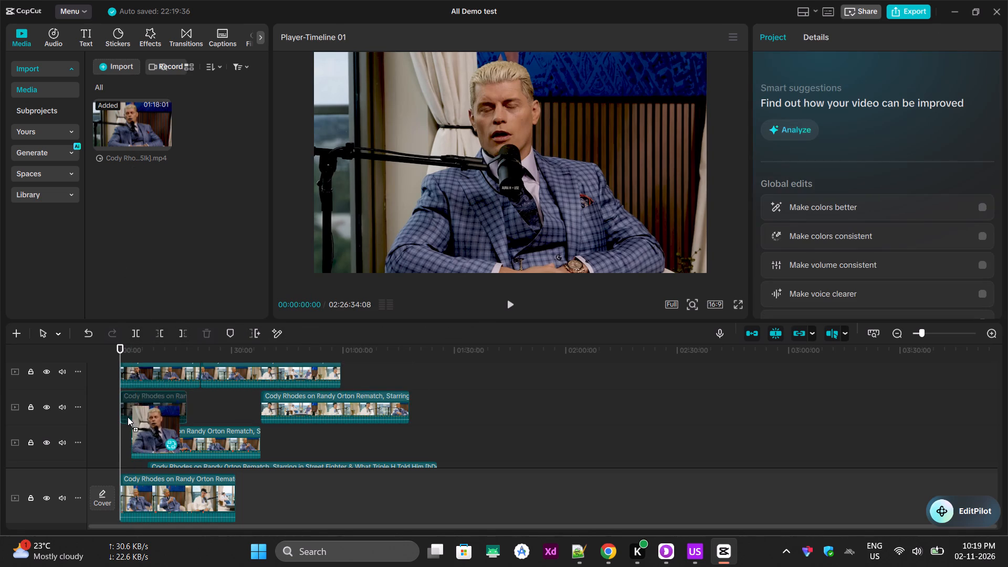
{"action": "left_click_drag", "start_coordinate": [128, 417], "coordinate": [34, 401]}
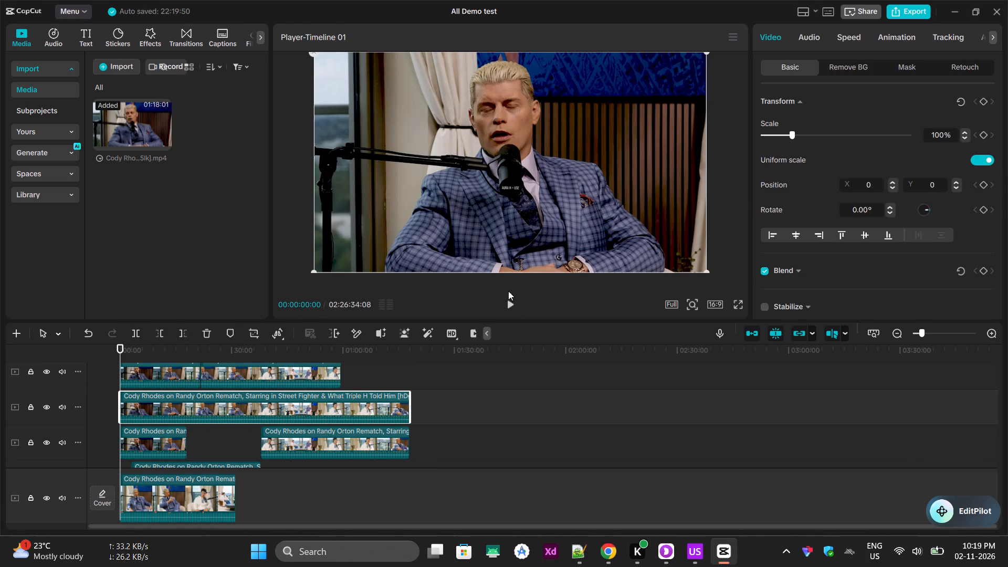
Play the rearranged stack from the timeline's start.
{"action": "left_click", "coordinate": [511, 305]}
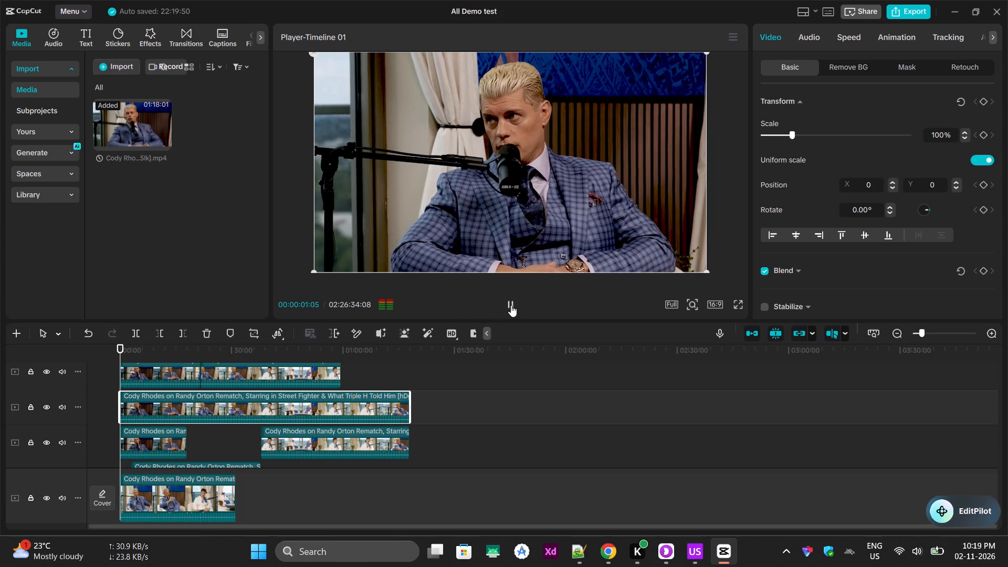
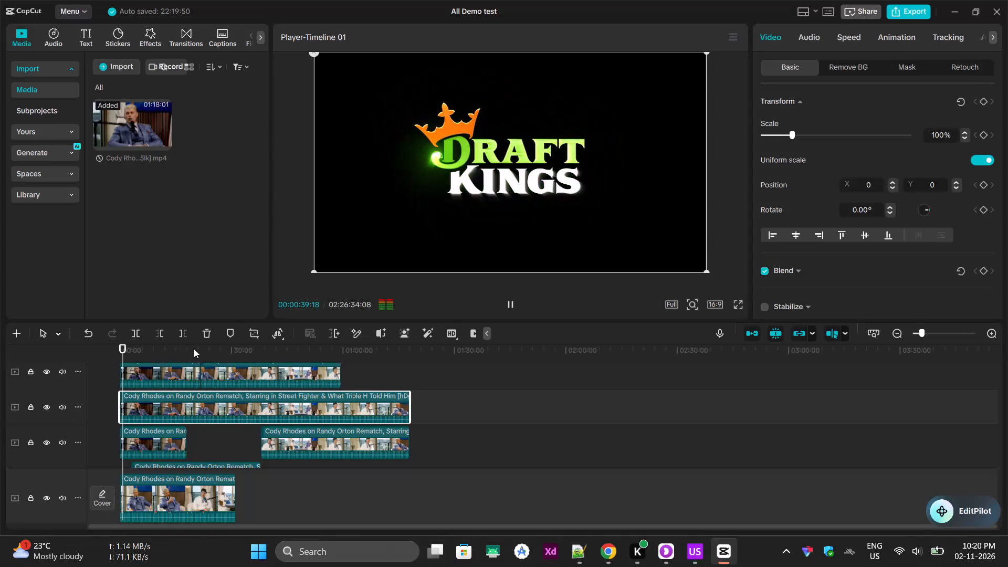
Stop playback and split the newest full-length copy, above the two separated pieces, at 00:44:50:19 and 00:28:01:11.
{"action": "left_click", "coordinate": [174, 343]}
{"action": "left_click", "coordinate": [268, 349]}
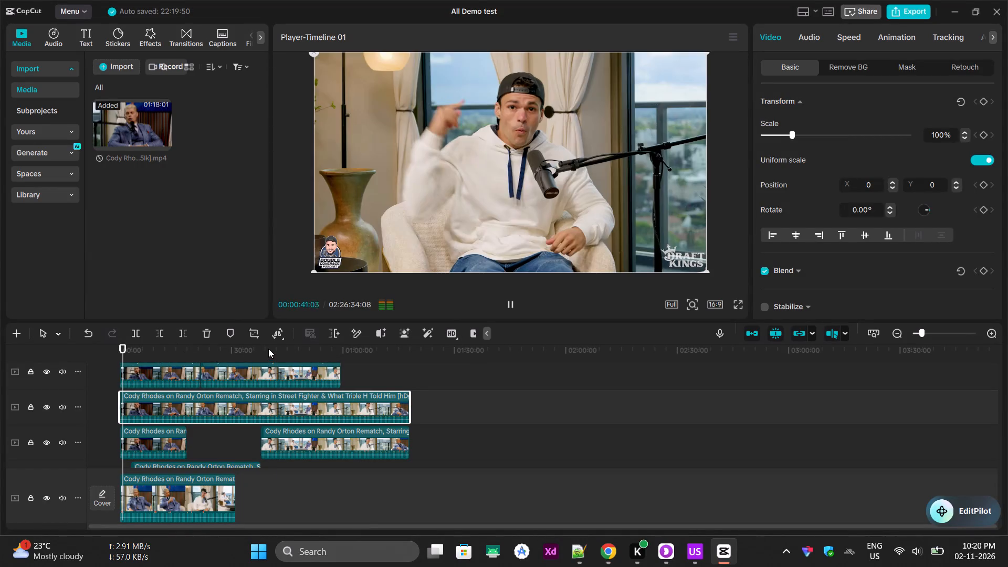
{"action": "left_click_drag", "start_coordinate": [269, 349], "coordinate": [287, 349]}
{"action": "left_click", "coordinate": [297, 409]}
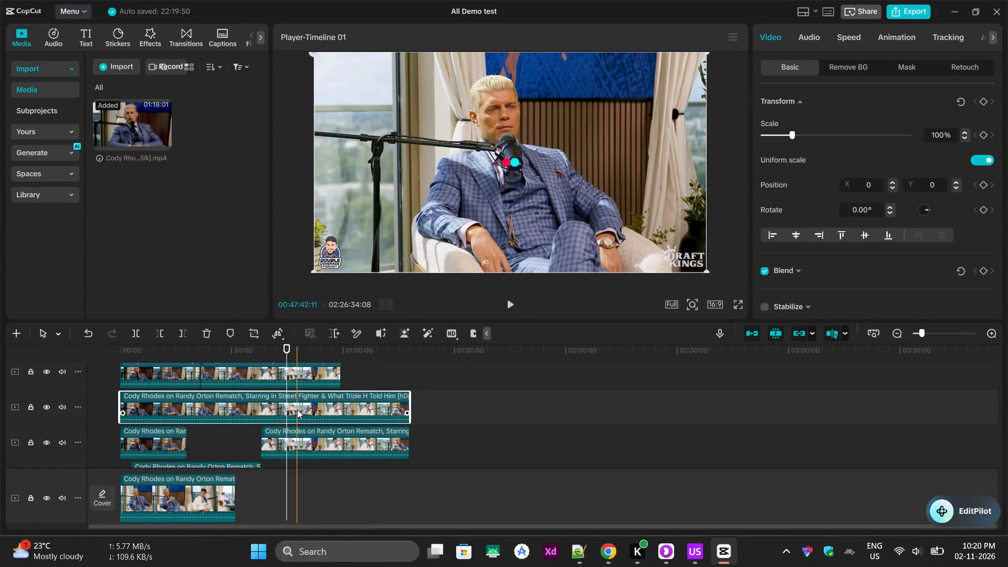
{"action": "left_click", "coordinate": [136, 332]}
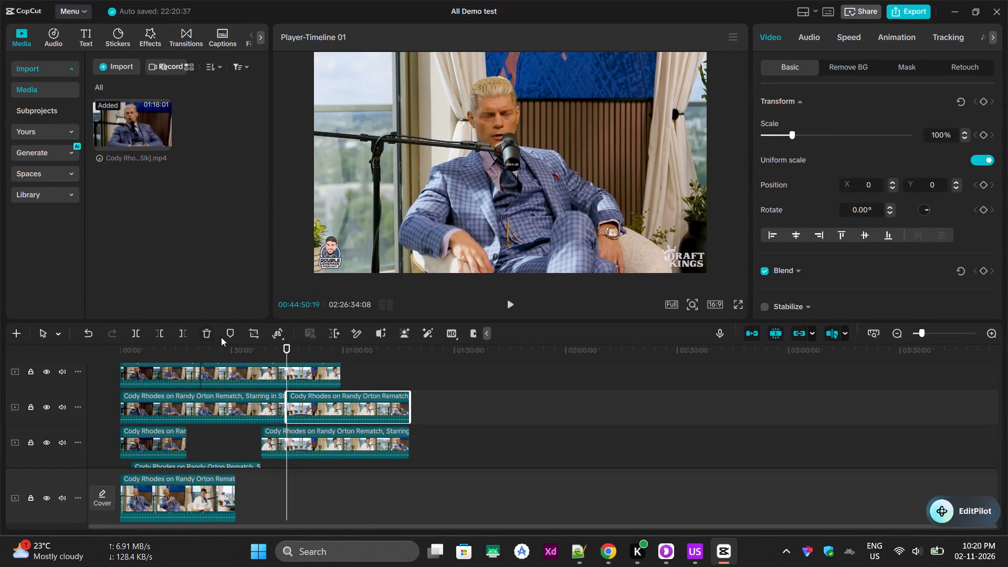
{"action": "left_click", "coordinate": [224, 354]}
{"action": "left_click", "coordinate": [215, 408]}
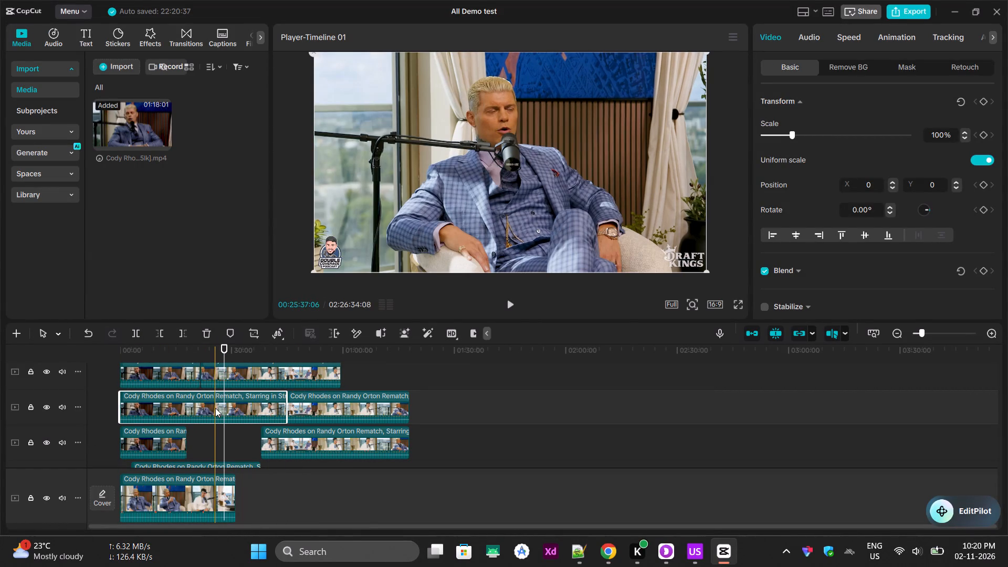
{"action": "left_click", "coordinate": [133, 335]}
Split the full-length copy on the track above the two-piece clip at 00:28:01:11 and 00:49:39:00.
{"action": "scroll", "coordinate": [251, 433], "scroll_direction": "up", "scroll_amount": 4}
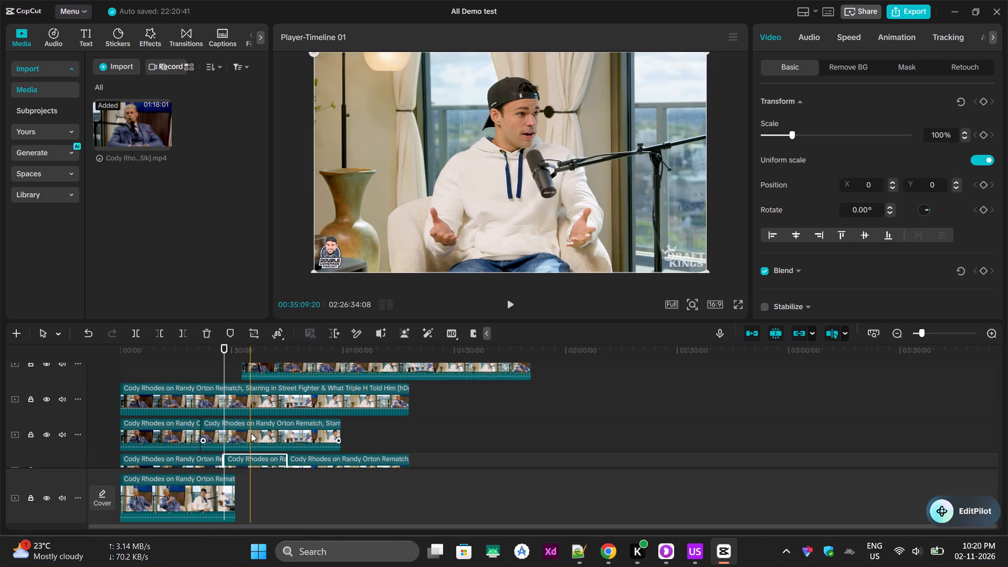
{"action": "scroll", "coordinate": [251, 433], "scroll_direction": "up", "scroll_amount": 2}
{"action": "left_click", "coordinate": [224, 436]}
{"action": "left_click", "coordinate": [131, 331]}
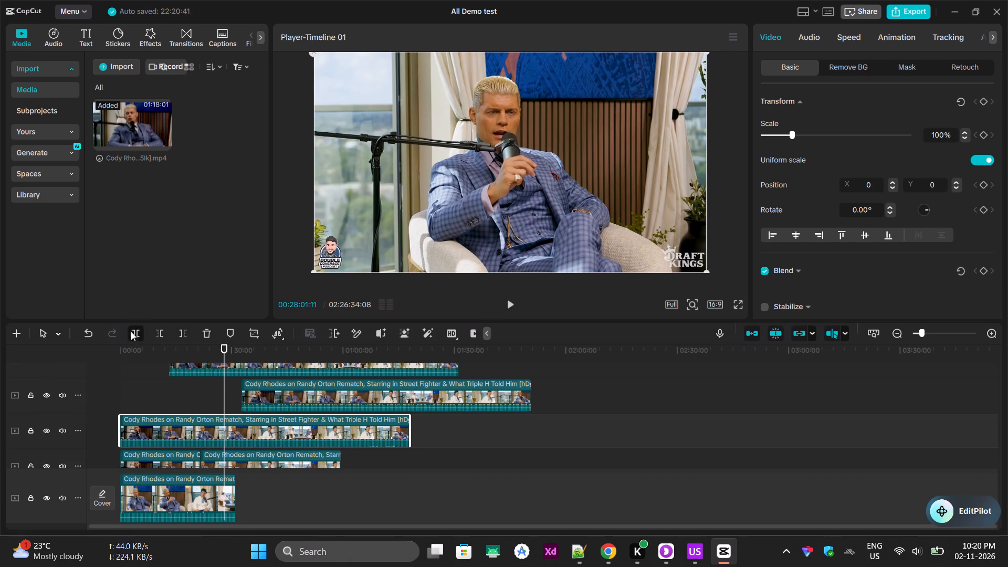
{"action": "left_click", "coordinate": [304, 354]}
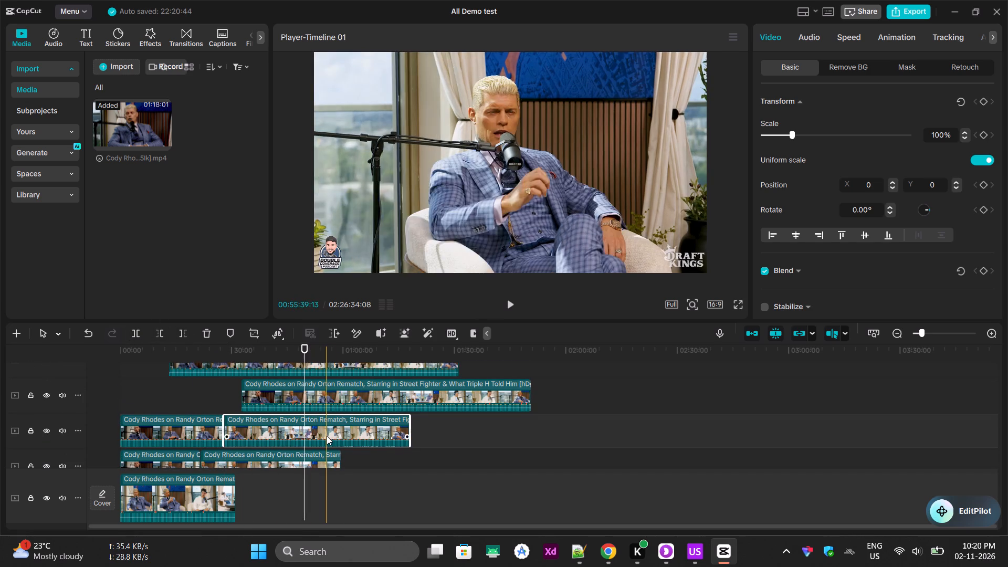
{"action": "left_click", "coordinate": [327, 436]}
{"action": "left_click", "coordinate": [141, 327]}
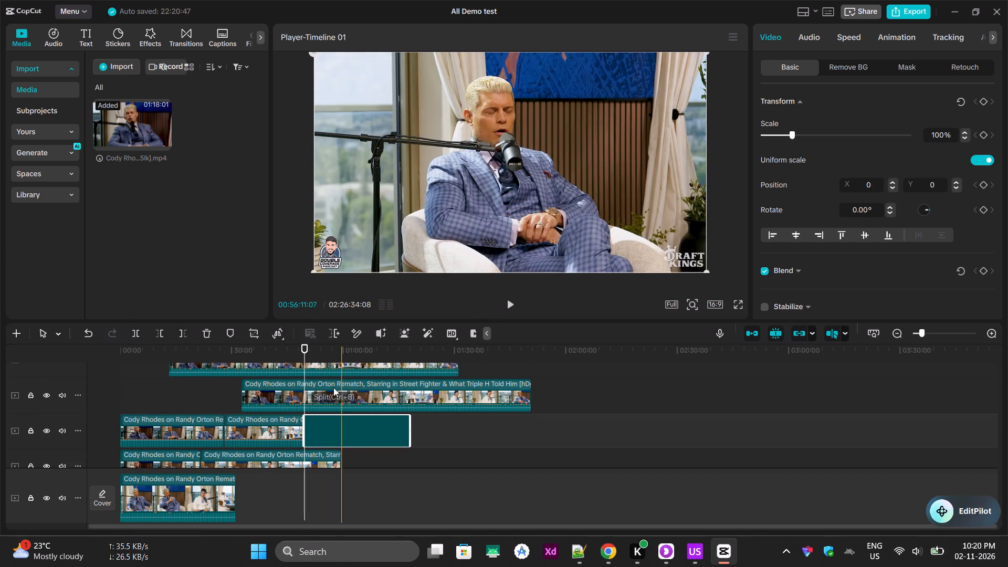
Split the copy on the next track up at 00:49:39:00 and move its first piece to the timeline's start.
{"action": "left_click", "coordinate": [329, 388]}
{"action": "left_click", "coordinate": [137, 331]}
{"action": "scroll", "coordinate": [243, 406], "scroll_direction": "up", "scroll_amount": 2}
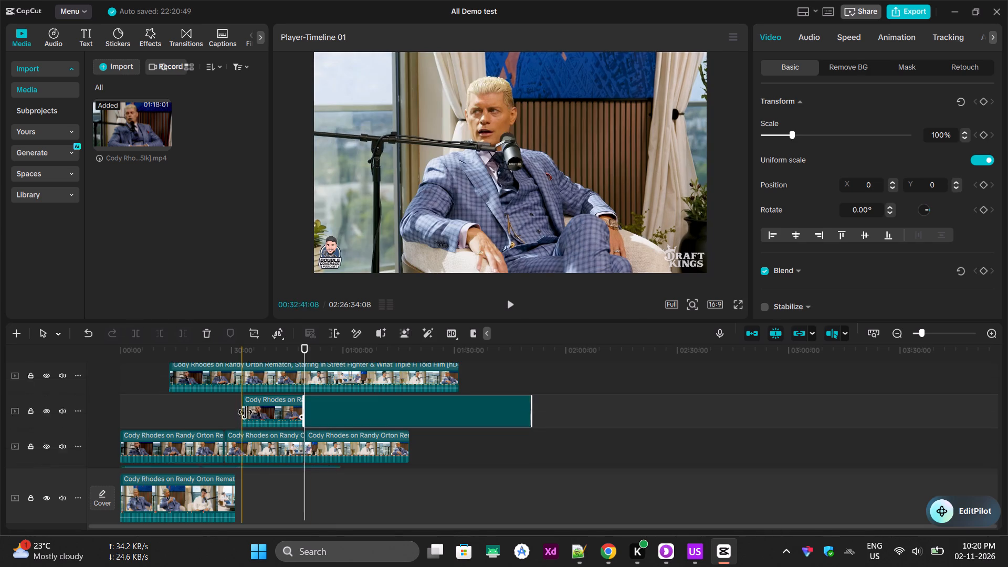
{"action": "left_click_drag", "start_coordinate": [274, 426], "coordinate": [154, 424]}
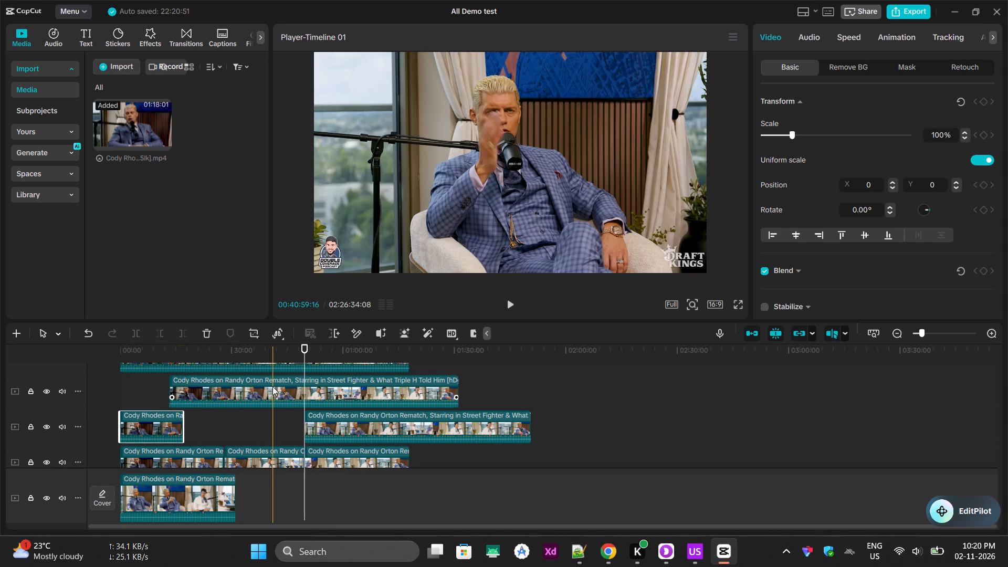
Split the full-length copy directly above those separated pieces at 00:49:39:00 and 00:16:57:22.
{"action": "left_click", "coordinate": [272, 386]}
{"action": "left_click", "coordinate": [139, 328]}
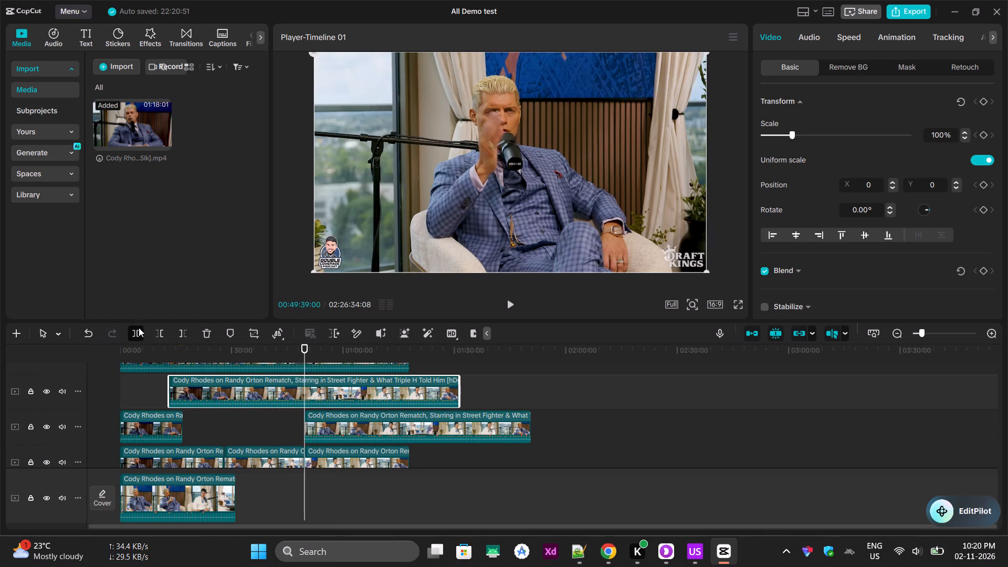
{"action": "left_click", "coordinate": [185, 356]}
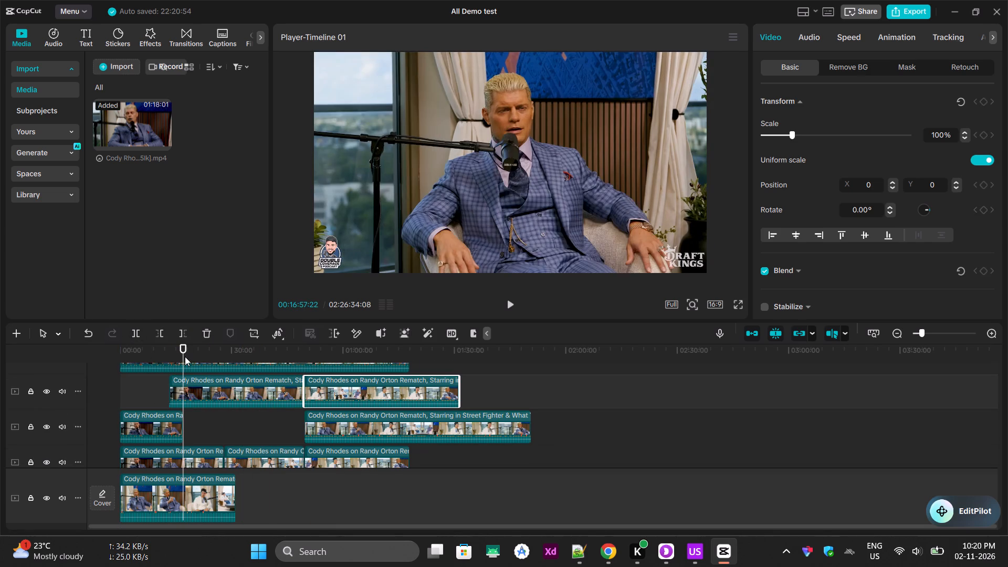
{"action": "left_click", "coordinate": [221, 392]}
{"action": "left_click", "coordinate": [131, 331]}
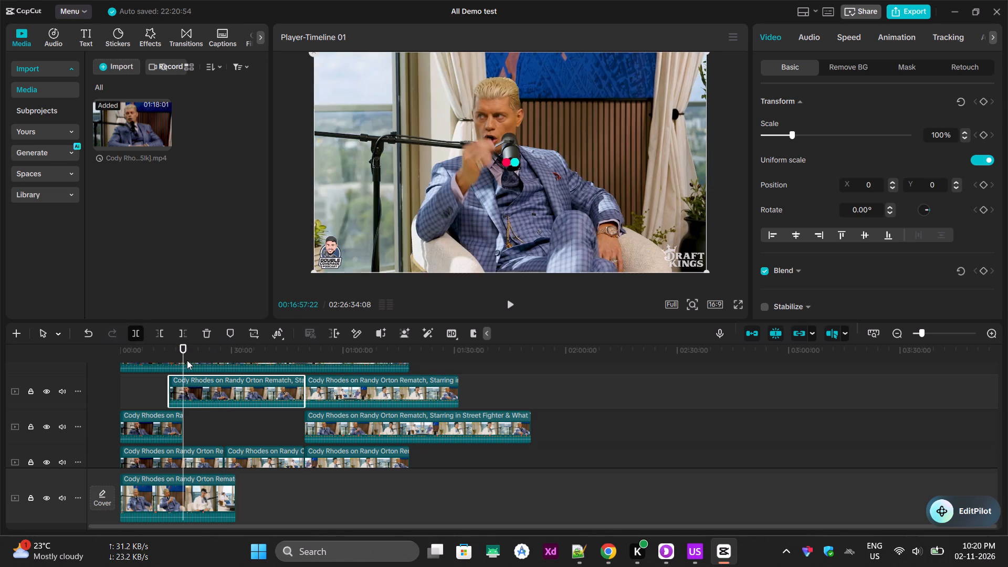
Move the middle piece of that split copy down into the gap on the track below.
{"action": "left_click_drag", "start_coordinate": [239, 390], "coordinate": [238, 423]}
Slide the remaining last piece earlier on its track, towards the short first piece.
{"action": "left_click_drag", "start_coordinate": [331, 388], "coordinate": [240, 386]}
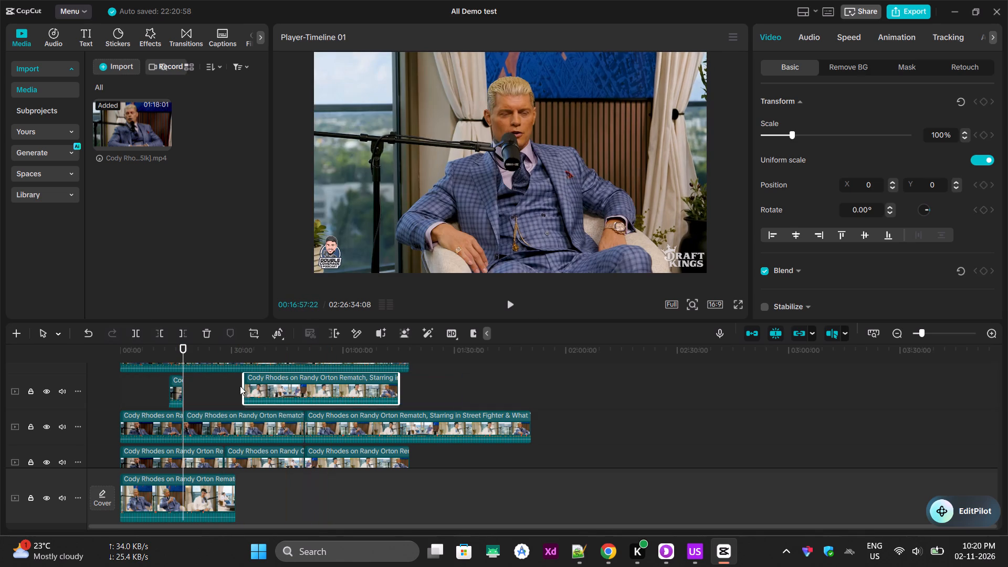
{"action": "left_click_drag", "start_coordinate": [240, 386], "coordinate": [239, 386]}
Delete the full-length copy on the track directly above, and the long last piece beside the short first piece.
{"action": "scroll", "coordinate": [211, 407], "scroll_direction": "up", "scroll_amount": 2}
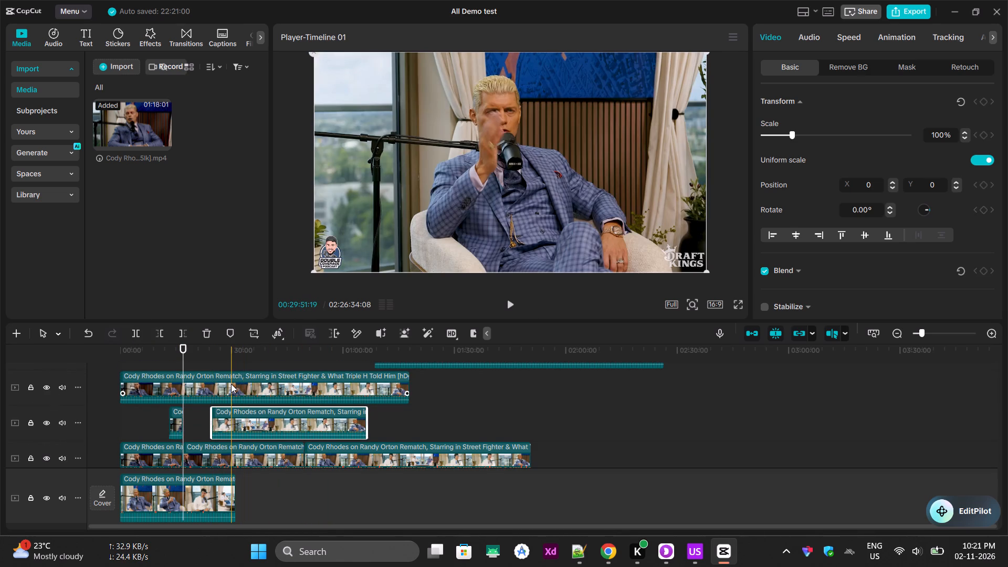
{"action": "left_click", "coordinate": [231, 384]}
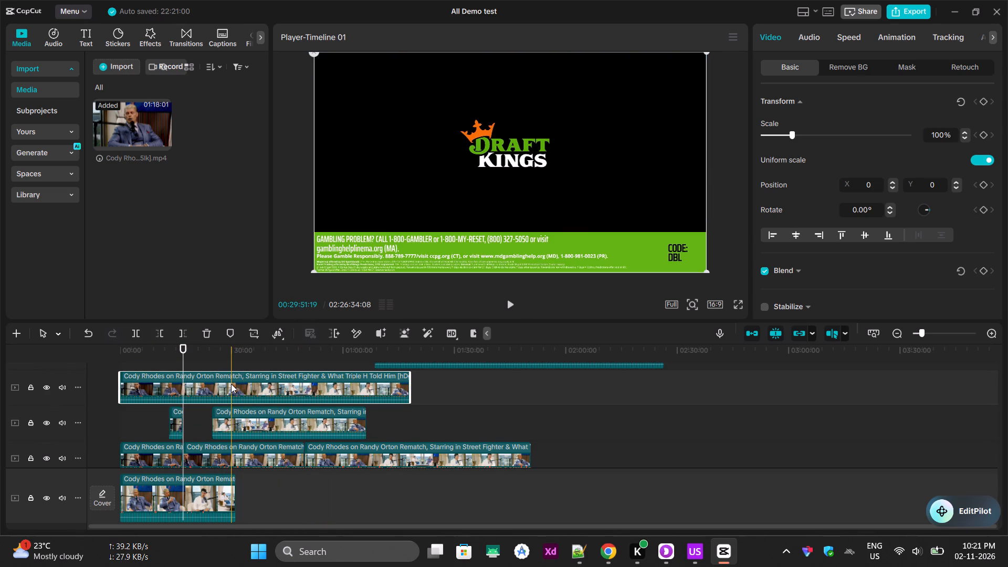
{"action": "key", "text": "Delete"}
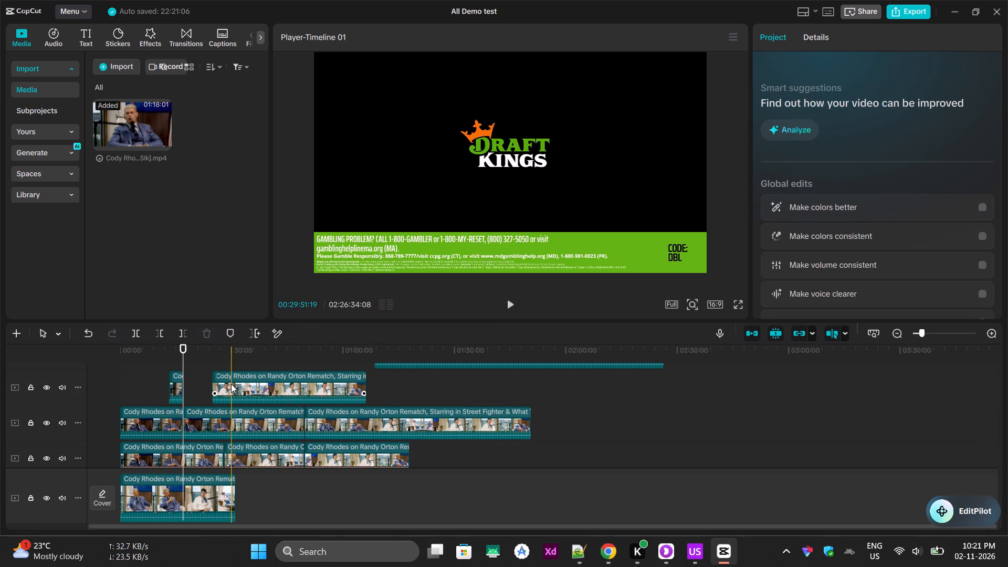
{"action": "key", "text": "Delete"}
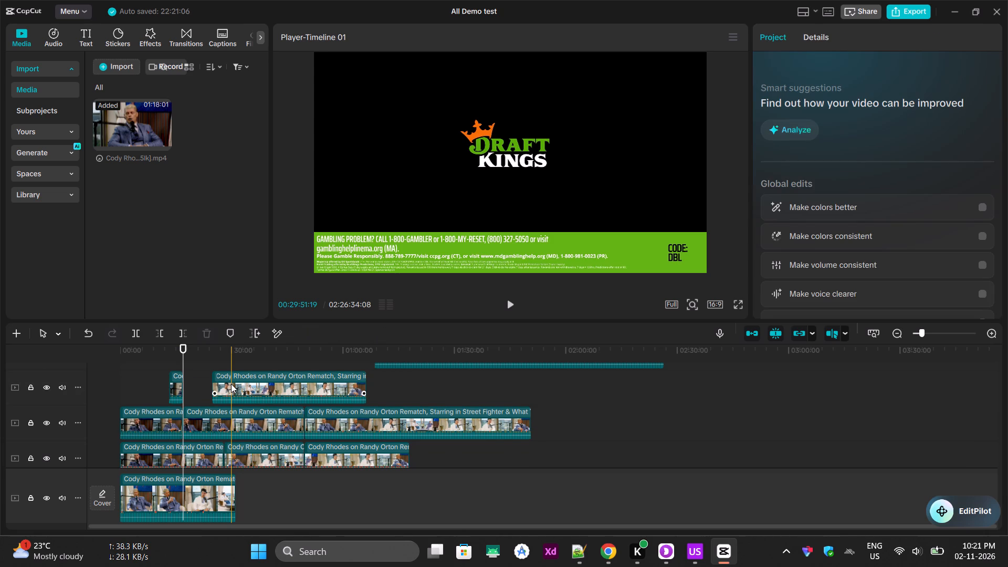
{"action": "left_click", "coordinate": [231, 384]}
{"action": "key", "text": "Delete"}
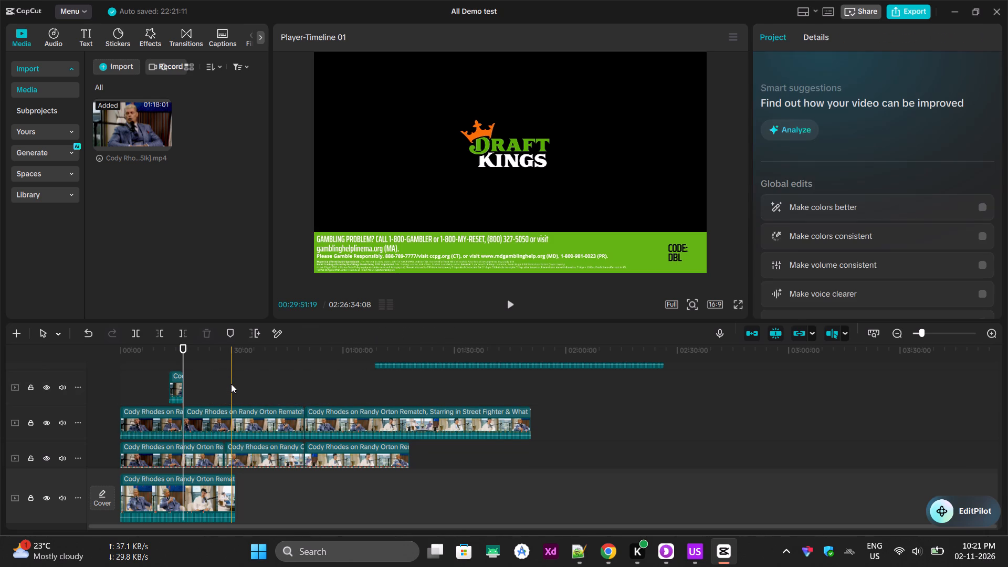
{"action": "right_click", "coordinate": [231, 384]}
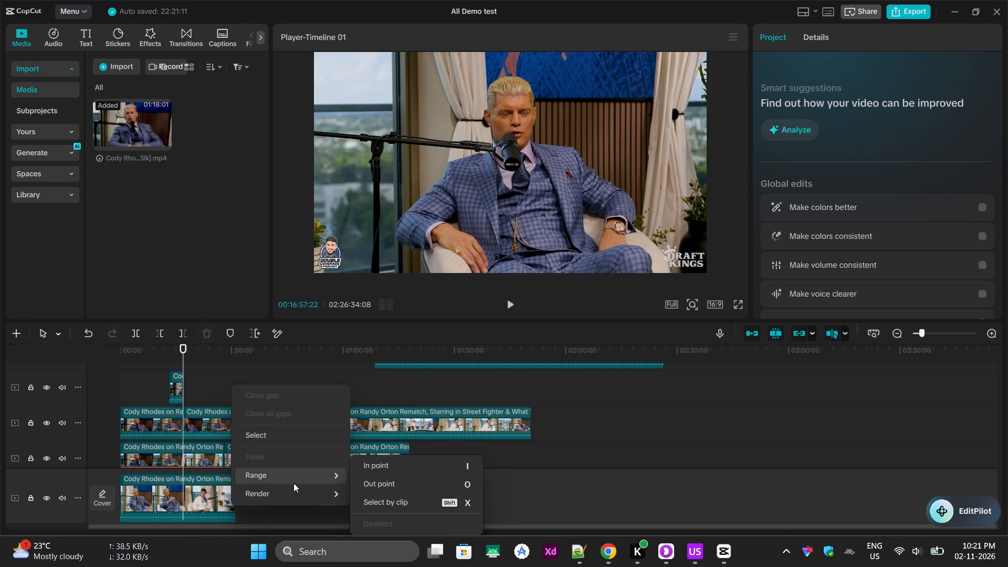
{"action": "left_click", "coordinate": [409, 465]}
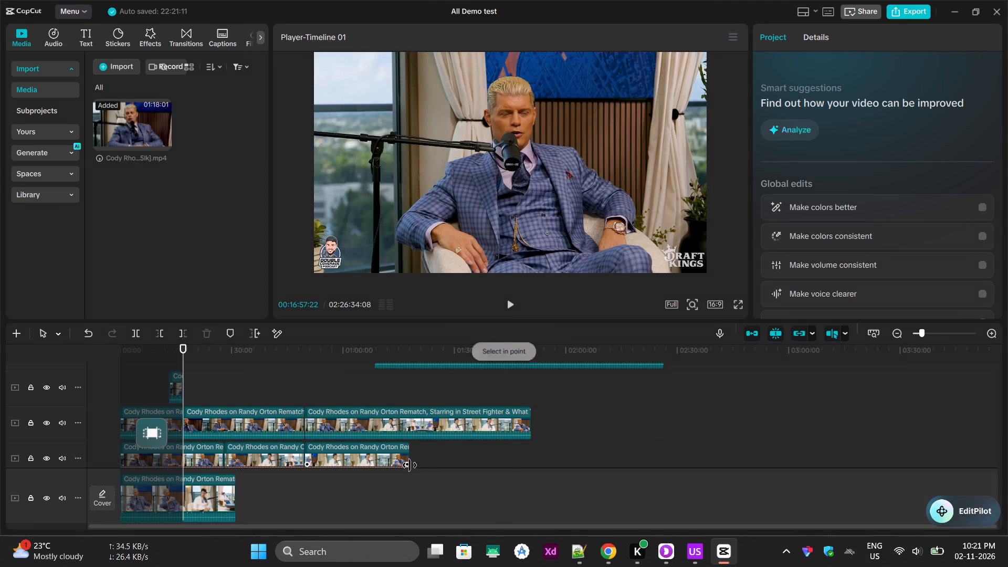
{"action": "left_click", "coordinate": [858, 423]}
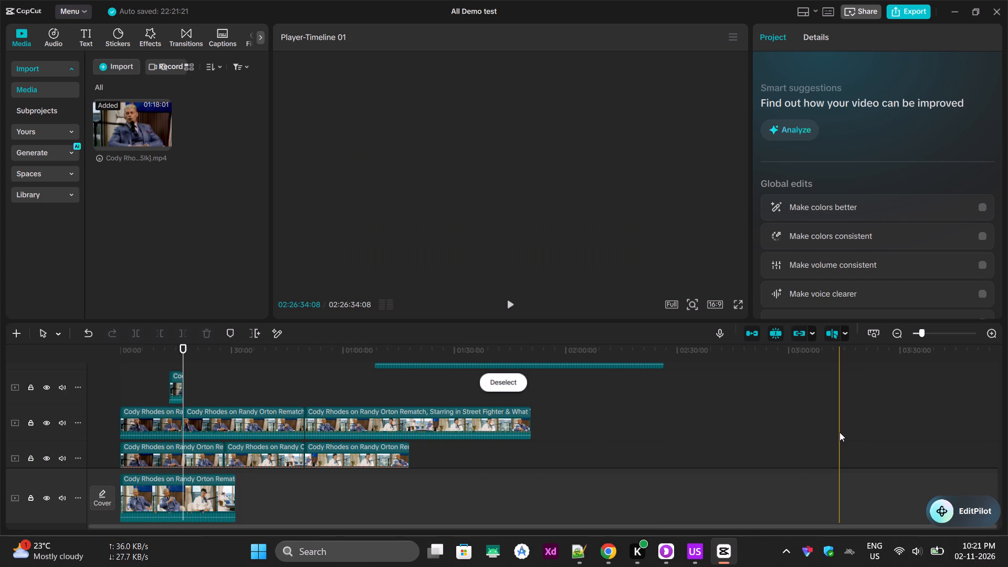
Try to trim away the part after 00:36:55:21 from the piece that fills the gap on the overlay track.
{"action": "left_click", "coordinate": [277, 416]}
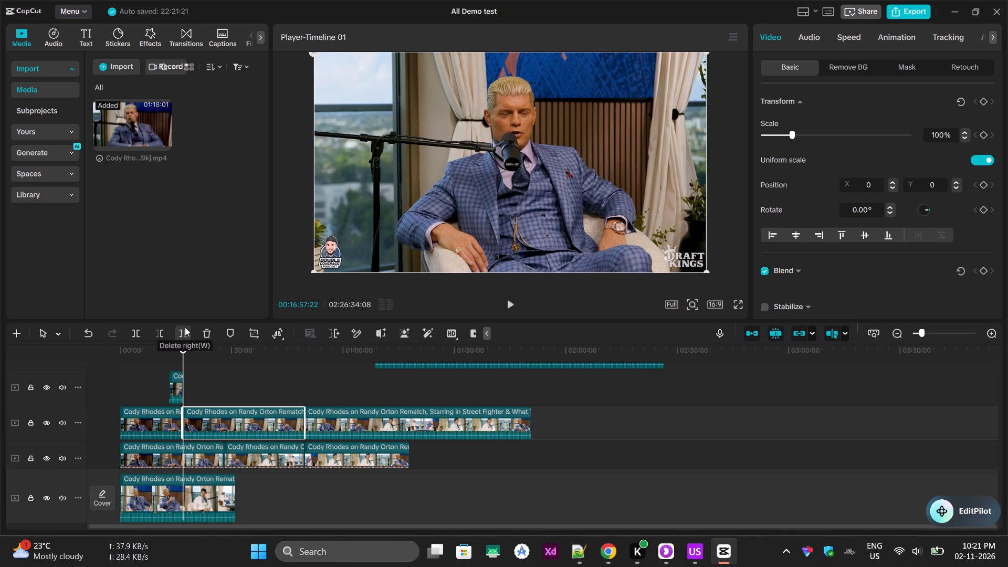
{"action": "left_click", "coordinate": [257, 355]}
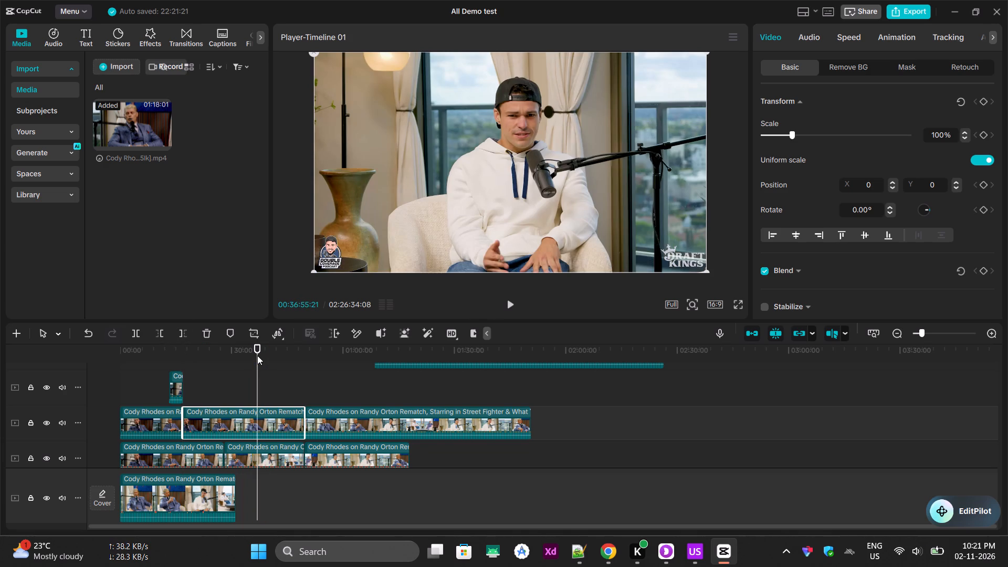
{"action": "key", "text": "ctrl+w"}
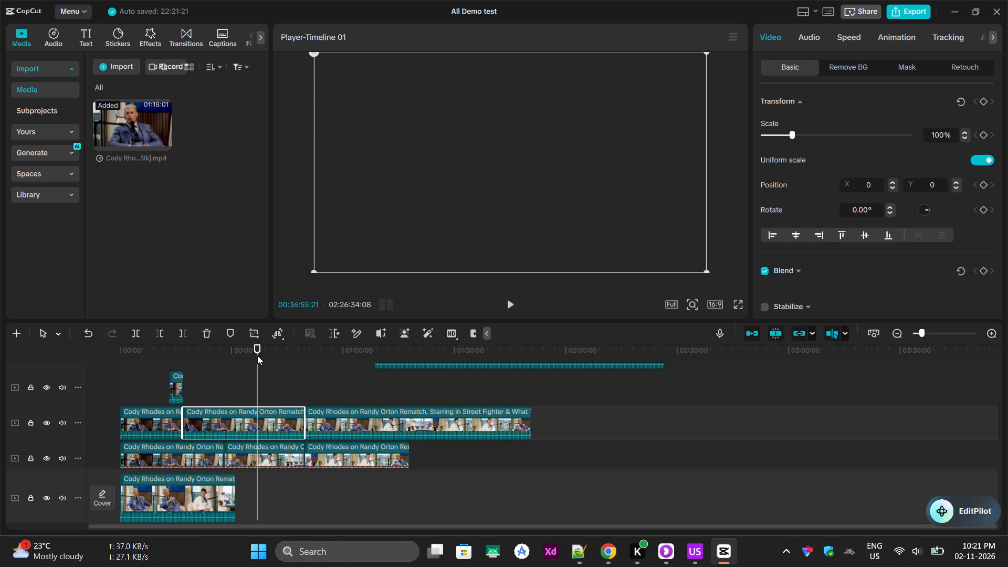
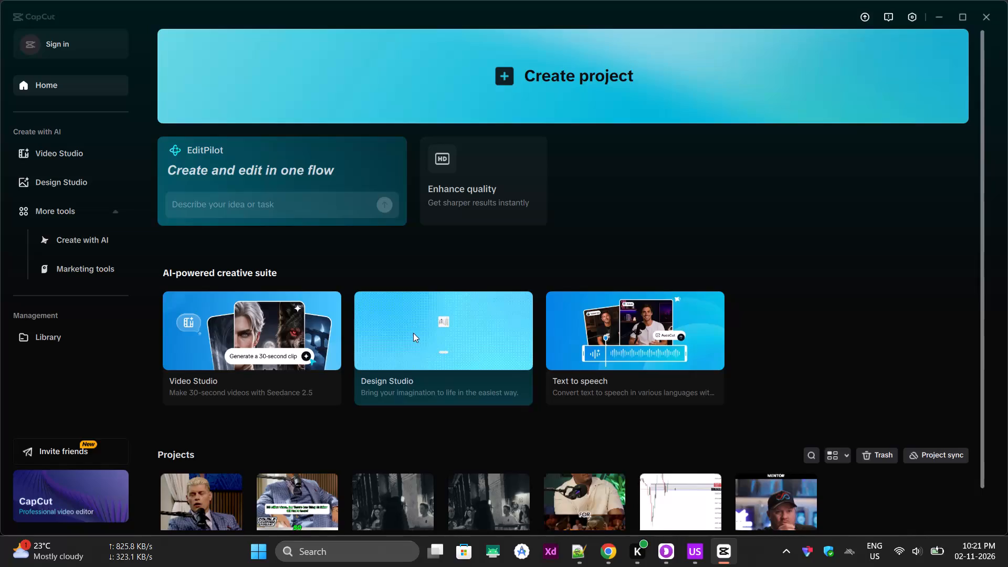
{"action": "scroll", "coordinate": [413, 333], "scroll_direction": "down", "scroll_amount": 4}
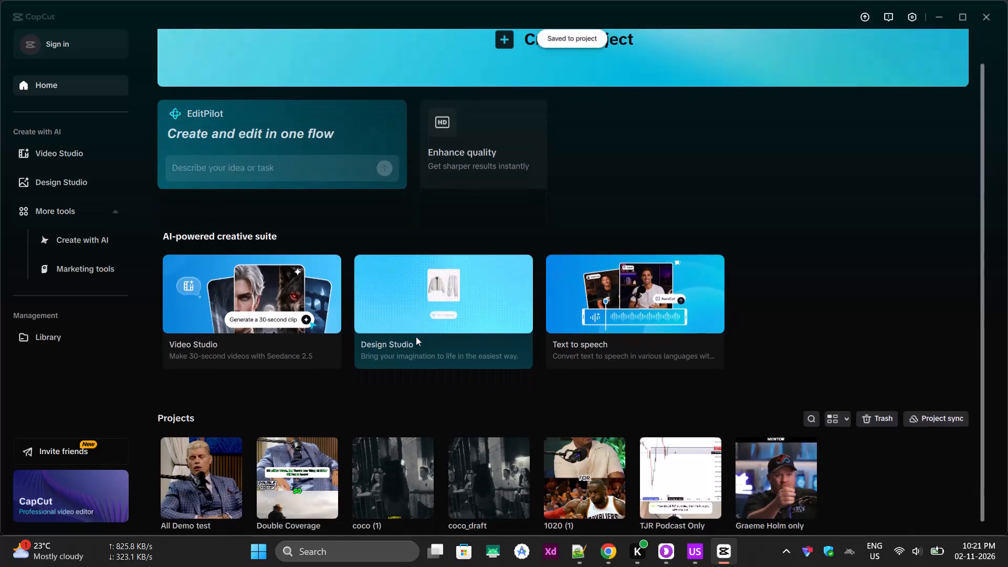
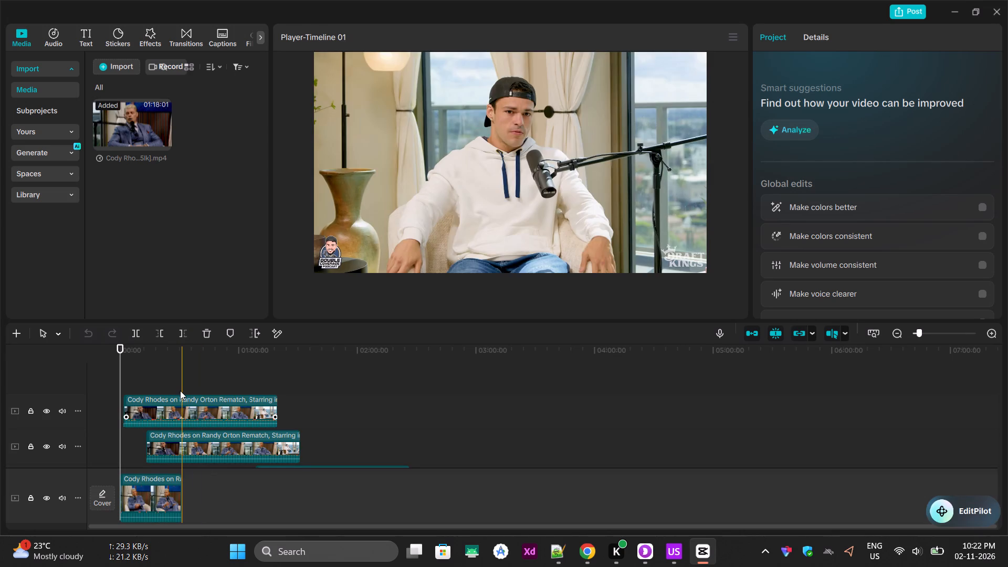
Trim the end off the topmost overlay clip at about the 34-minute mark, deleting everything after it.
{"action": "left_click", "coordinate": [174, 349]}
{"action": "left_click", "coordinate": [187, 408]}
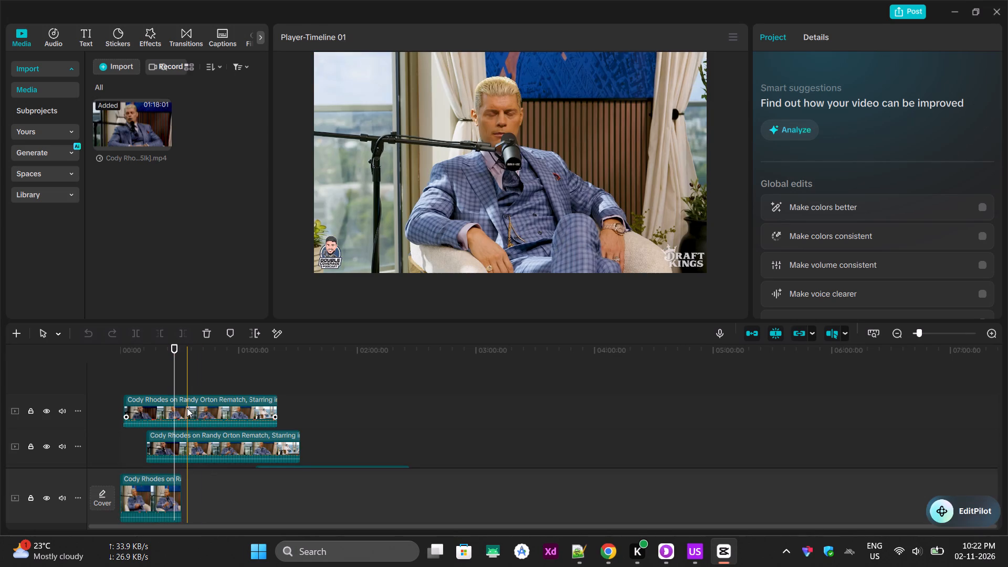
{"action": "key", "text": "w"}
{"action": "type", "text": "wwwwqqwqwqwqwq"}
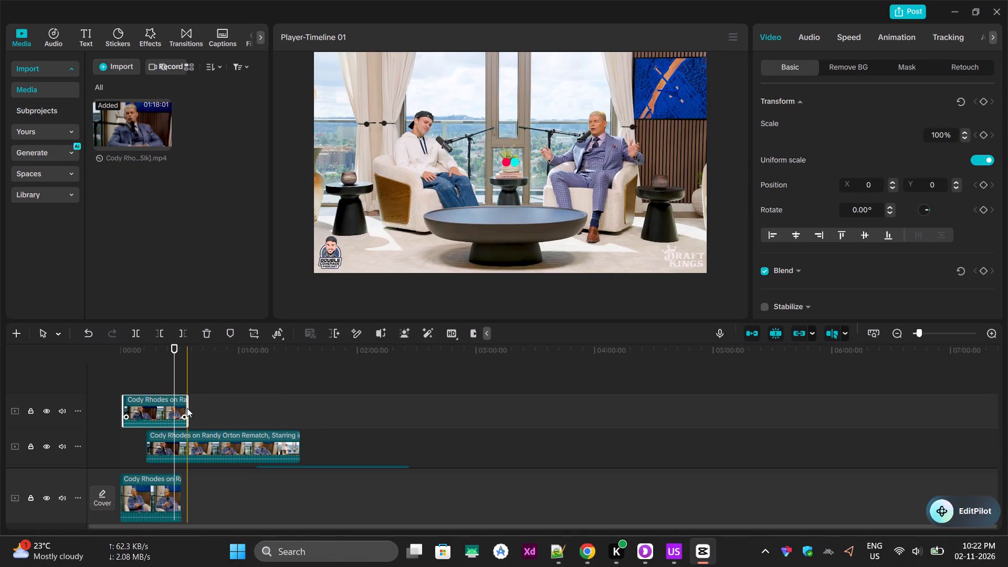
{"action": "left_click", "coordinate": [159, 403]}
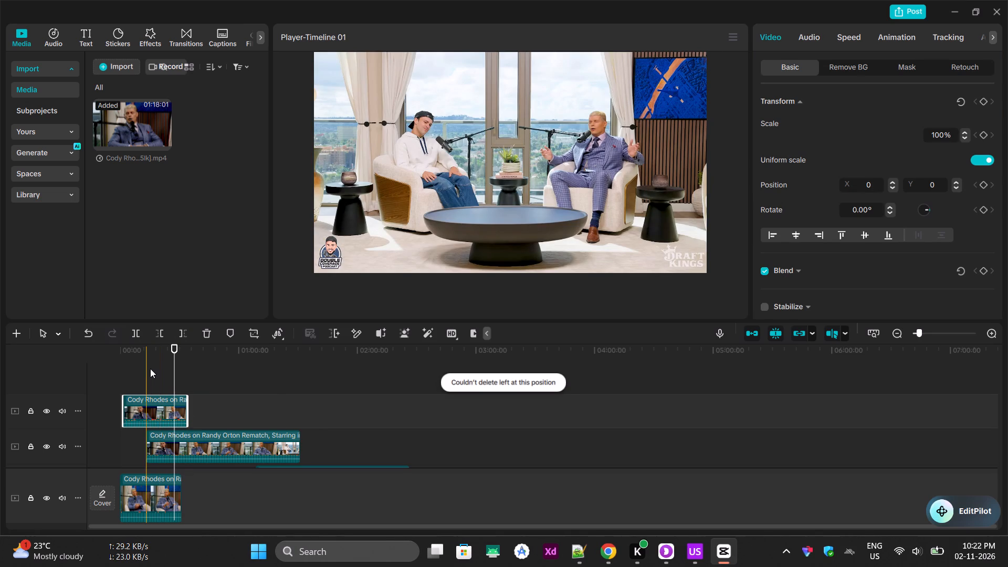
Trim the main-track clip at 00:16:57:22, deleting the part before that point.
{"action": "left_click", "coordinate": [150, 369]}
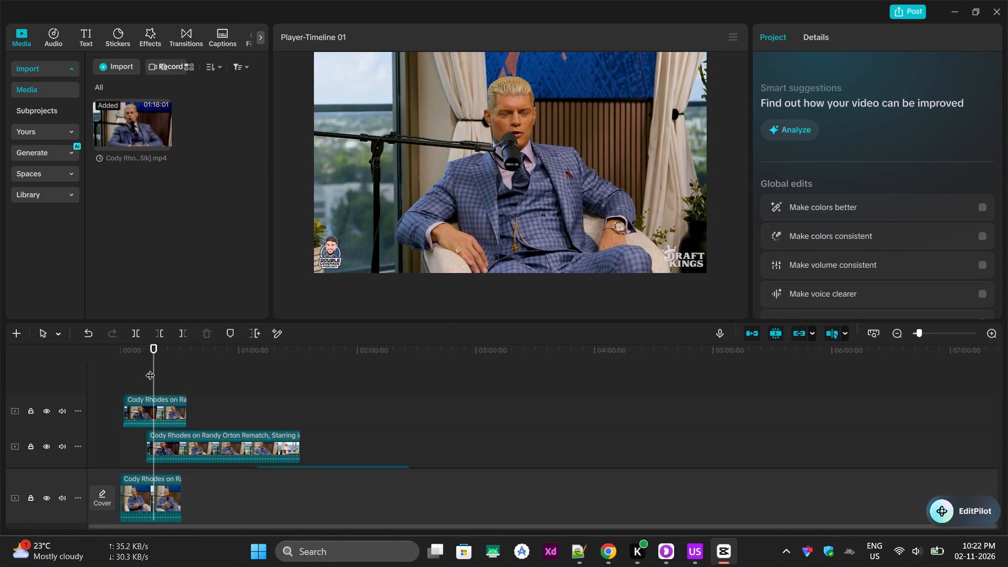
{"action": "key", "text": "q"}
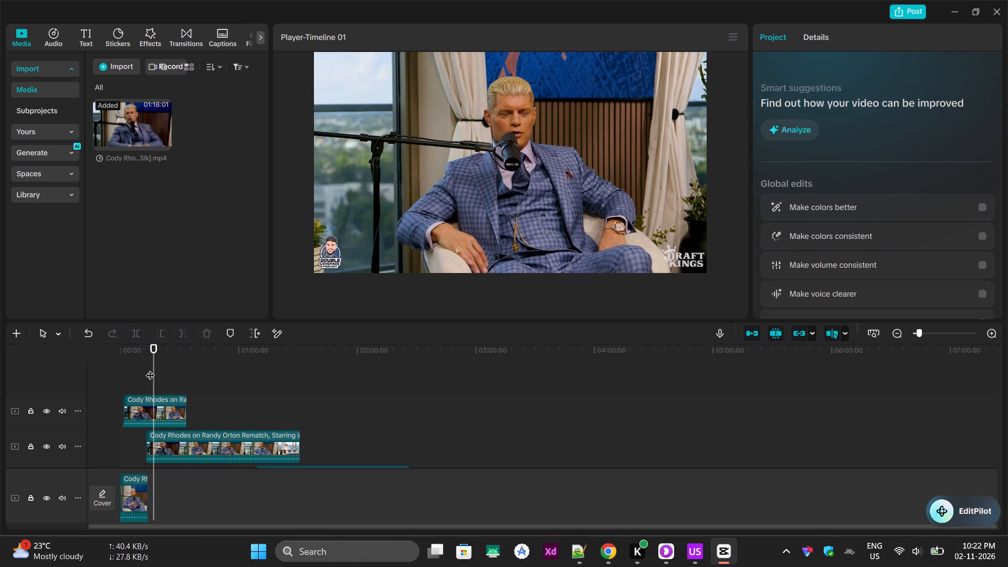
{"action": "type", "text": "wwwqwqwqwqwqwqwqwq"}
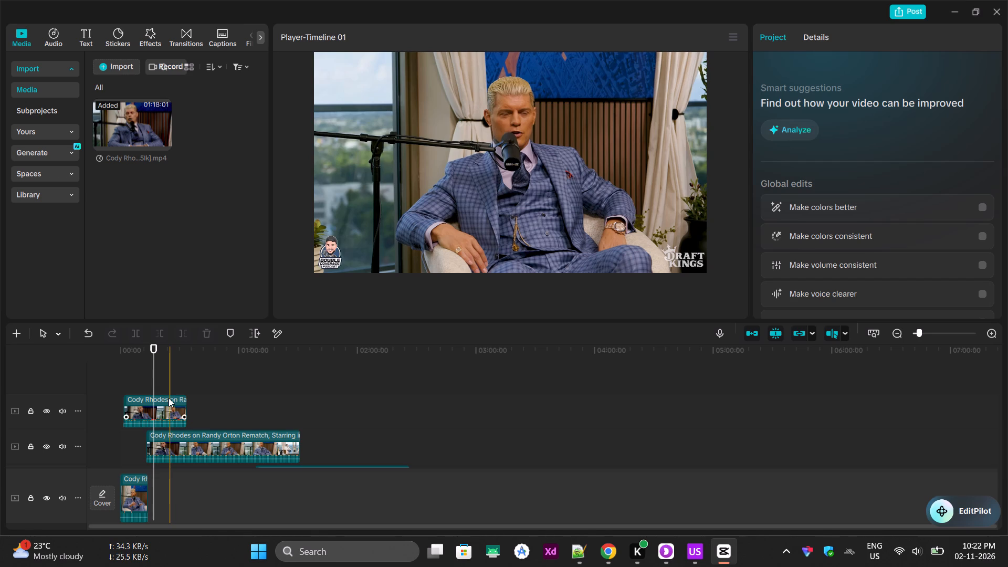
Delete the topmost overlay clip, the long clip starting after the one-hour mark, and the tiny clip ending near 00:16:57.
{"action": "left_click", "coordinate": [169, 399]}
{"action": "key", "text": "Delete"}
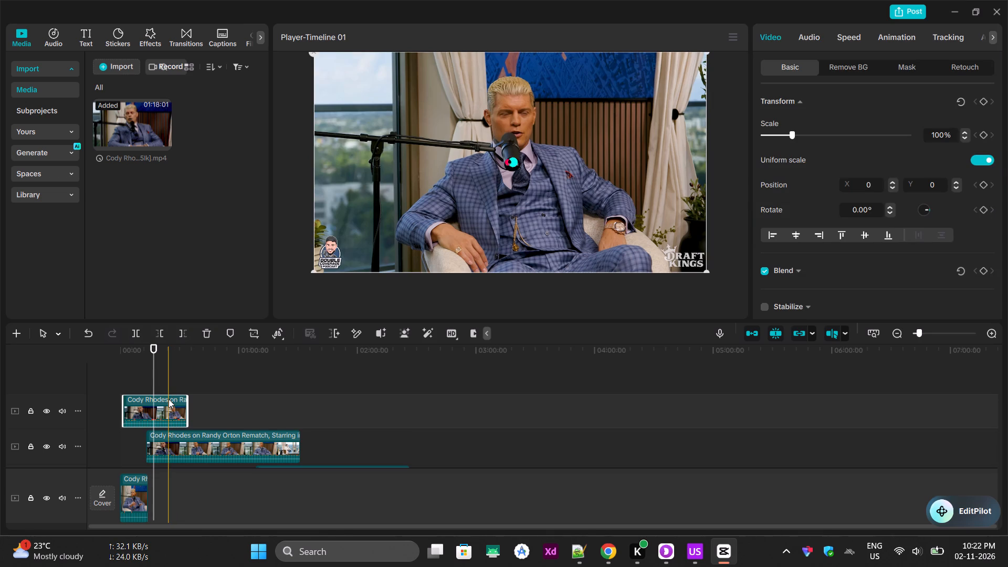
{"action": "scroll", "coordinate": [189, 399], "scroll_direction": "down", "scroll_amount": 3}
{"action": "left_click", "coordinate": [308, 404]}
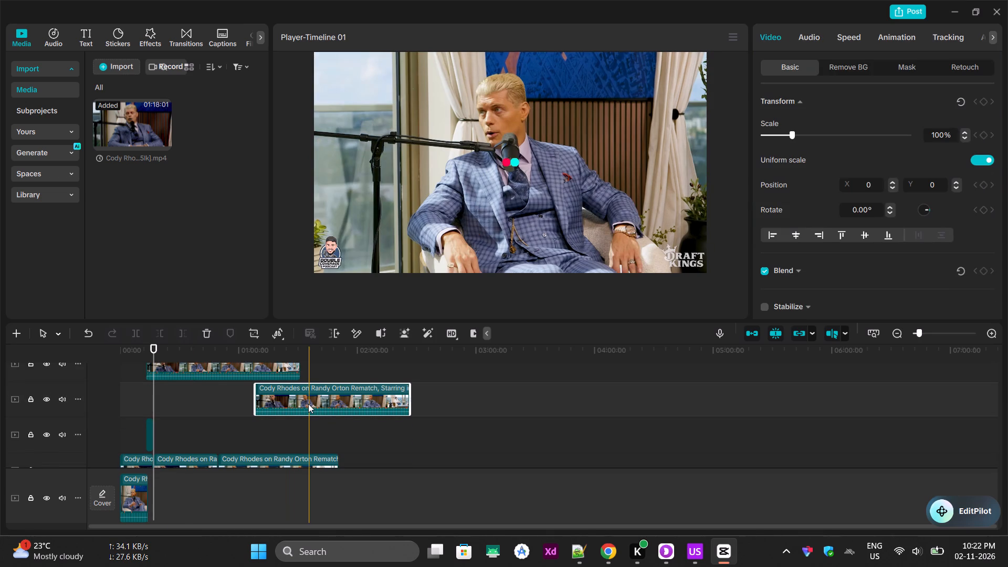
{"action": "key", "text": "Delete"}
{"action": "left_click", "coordinate": [302, 432]}
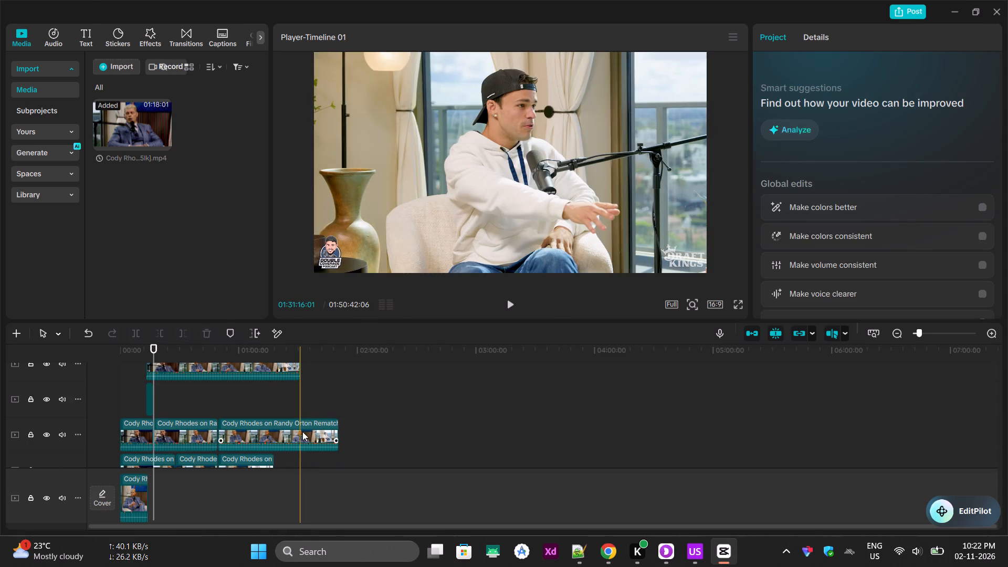
{"action": "left_click", "coordinate": [151, 393]}
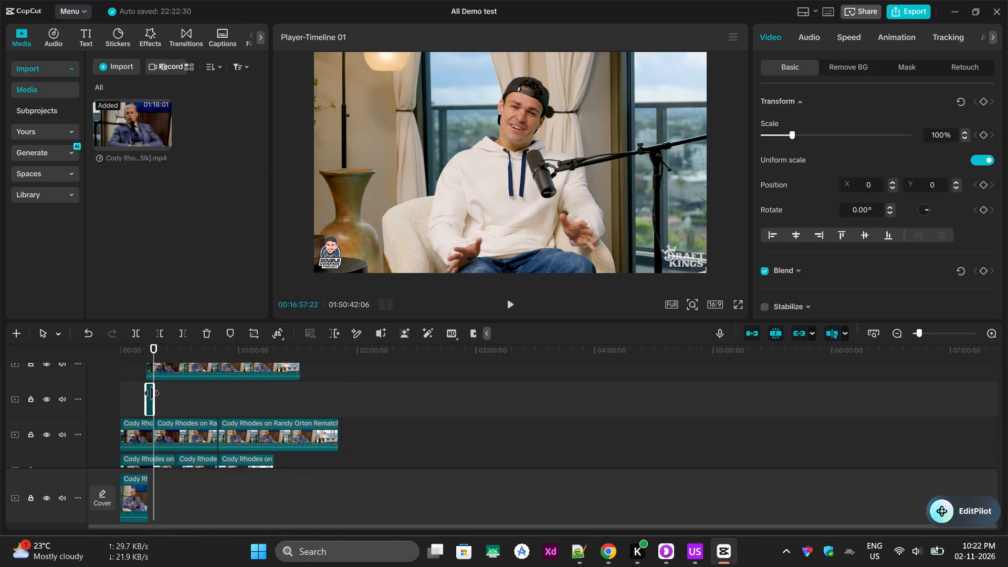
{"action": "key", "text": "Delete"}
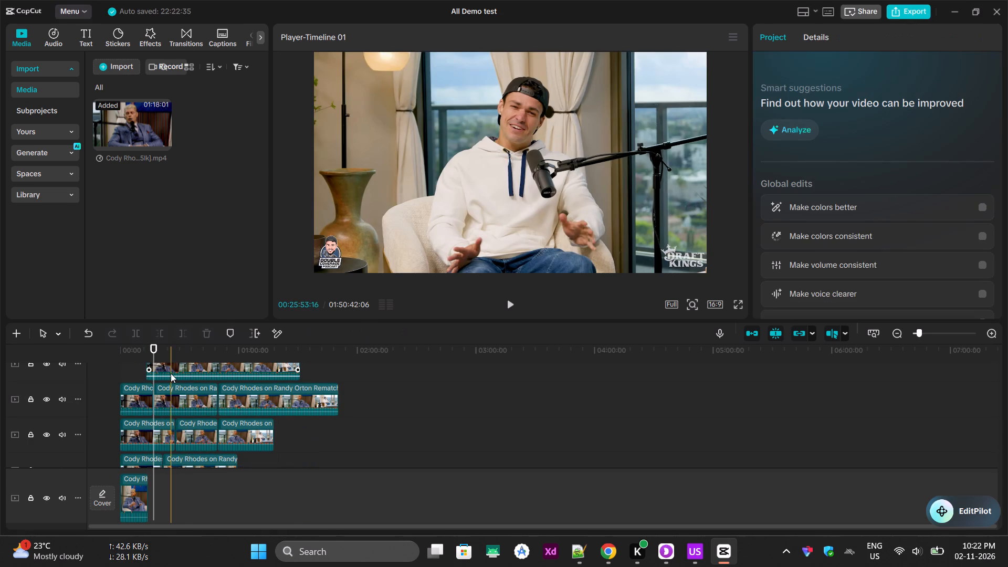
Split the clips on the third, fourth and fifth overlay tracks from the top at 00:16:57:22.
{"action": "scroll", "coordinate": [161, 415], "scroll_direction": "down", "scroll_amount": 4}
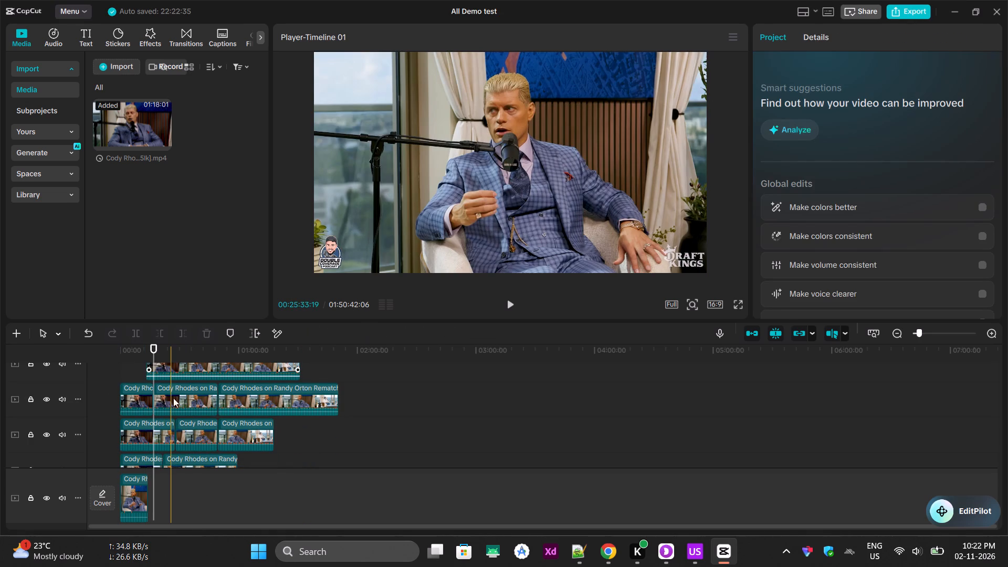
{"action": "left_click", "coordinate": [152, 374]}
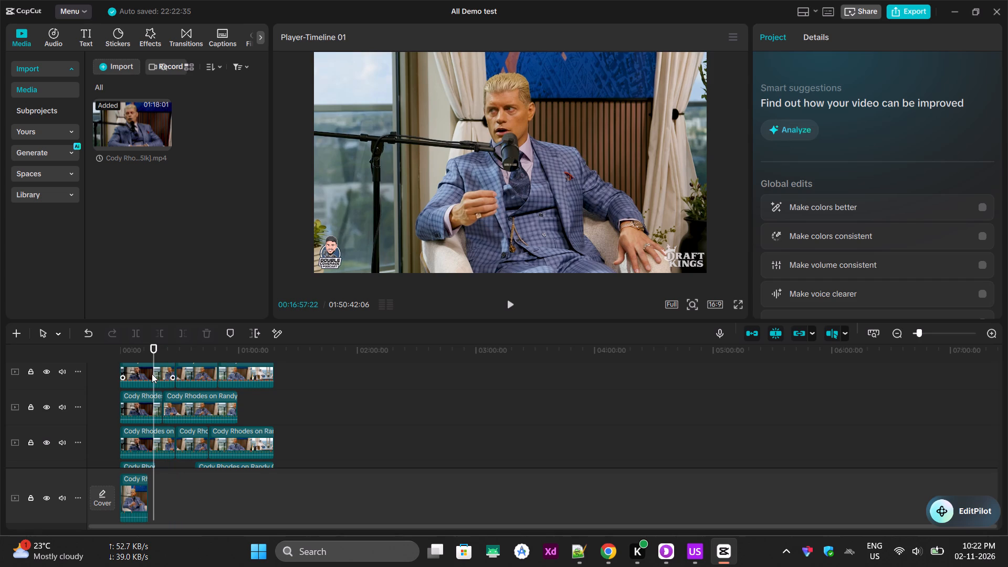
{"action": "left_click", "coordinate": [136, 331]}
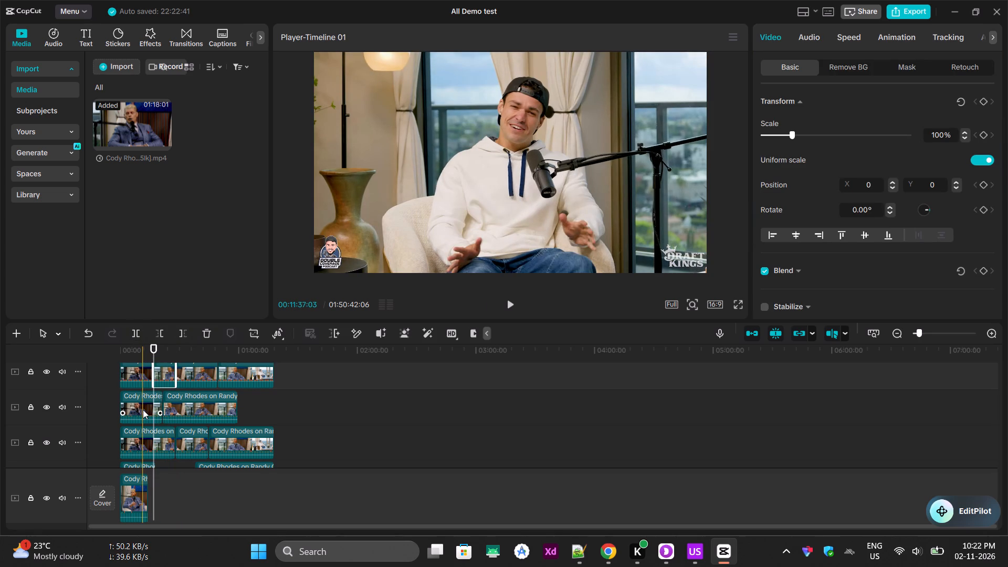
{"action": "left_click", "coordinate": [143, 409]}
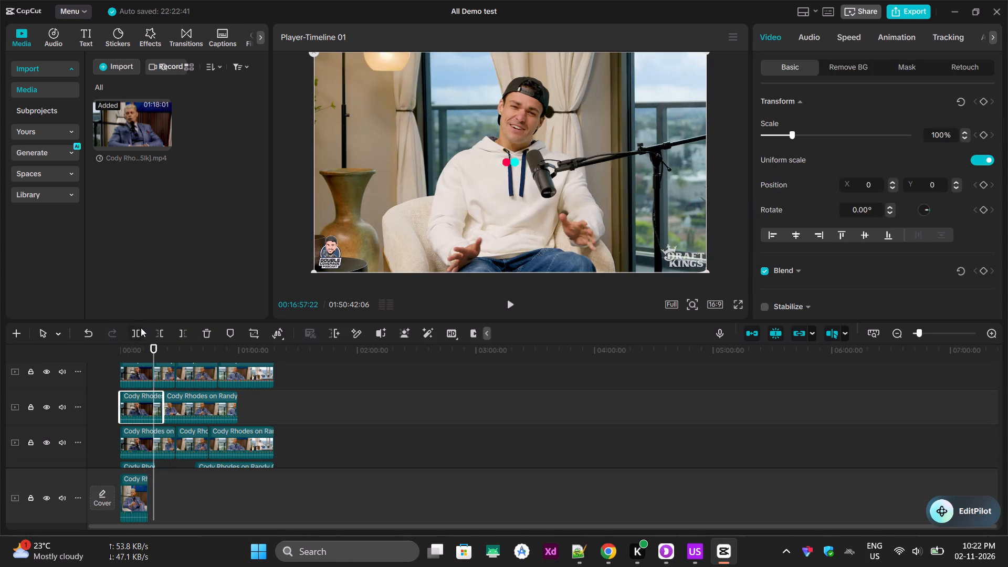
{"action": "left_click", "coordinate": [139, 334]}
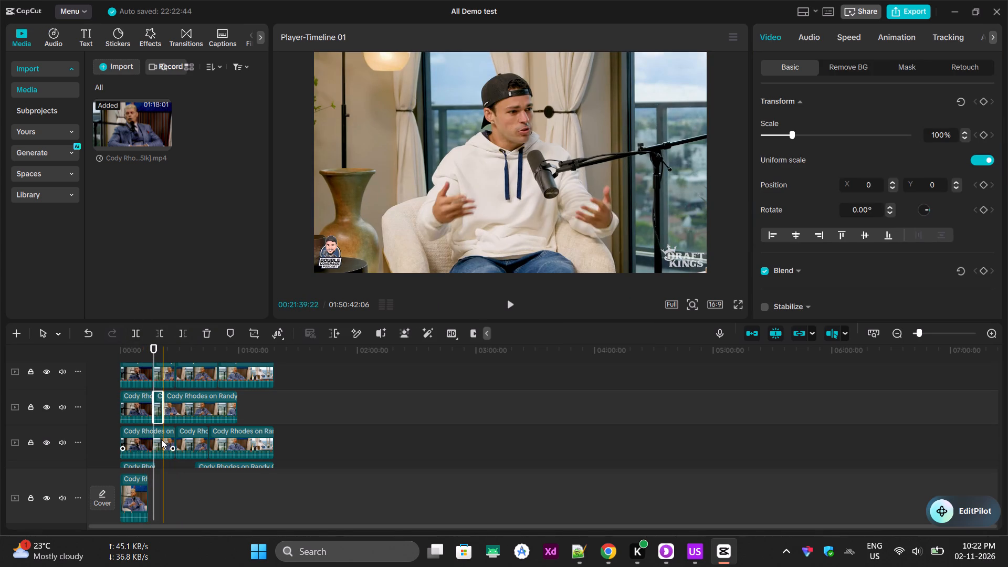
{"action": "left_click", "coordinate": [161, 439]}
{"action": "left_click", "coordinate": [135, 330]}
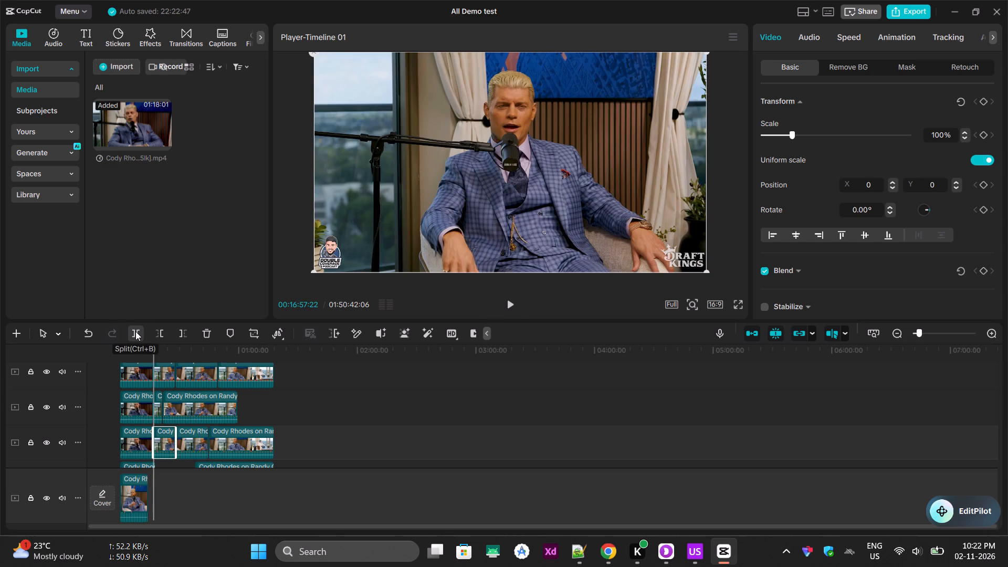
Split three more lower overlay clips at 00:16:57:22, including the one directly above the main track.
{"action": "scroll", "coordinate": [151, 472], "scroll_direction": "down", "scroll_amount": 6}
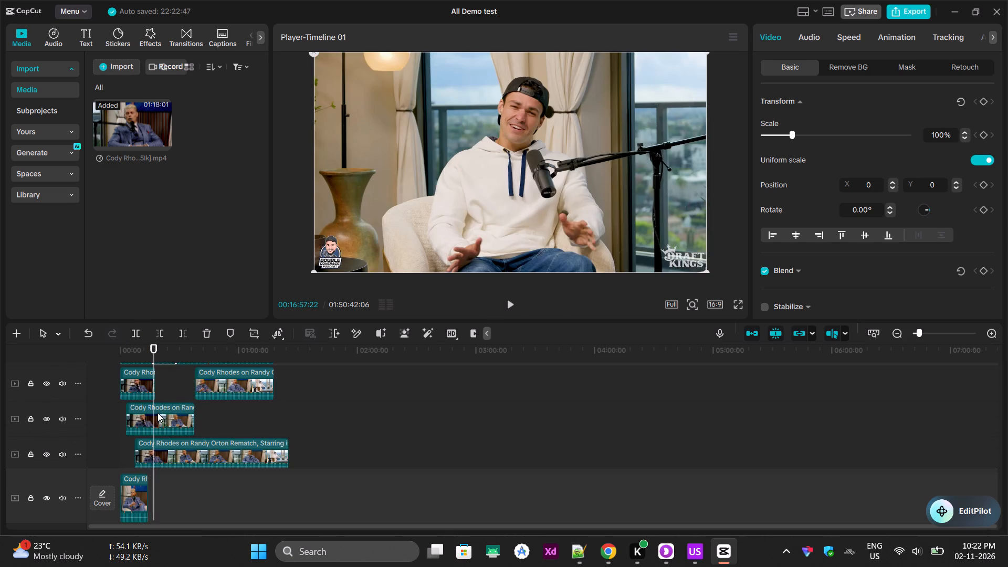
{"action": "left_click", "coordinate": [157, 413]}
{"action": "left_click", "coordinate": [137, 334]}
{"action": "left_click", "coordinate": [177, 460]}
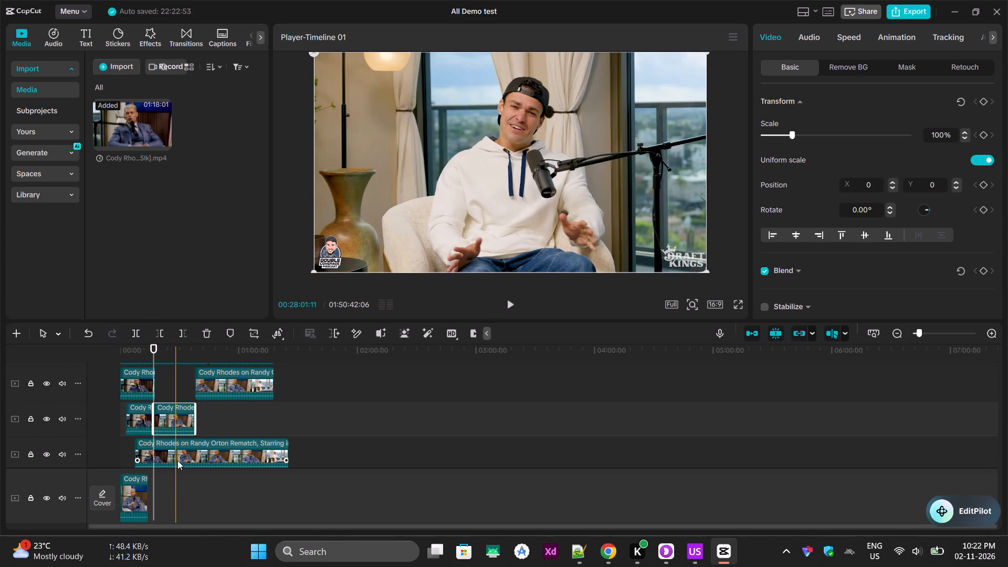
{"action": "left_click", "coordinate": [133, 331]}
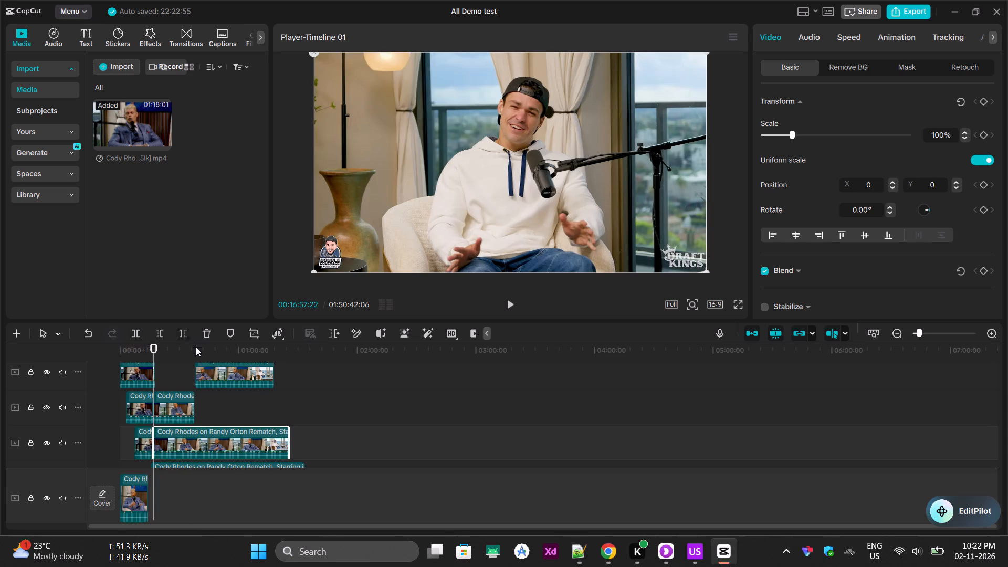
{"action": "scroll", "coordinate": [172, 427], "scroll_direction": "down", "scroll_amount": 7}
{"action": "left_click", "coordinate": [168, 416]}
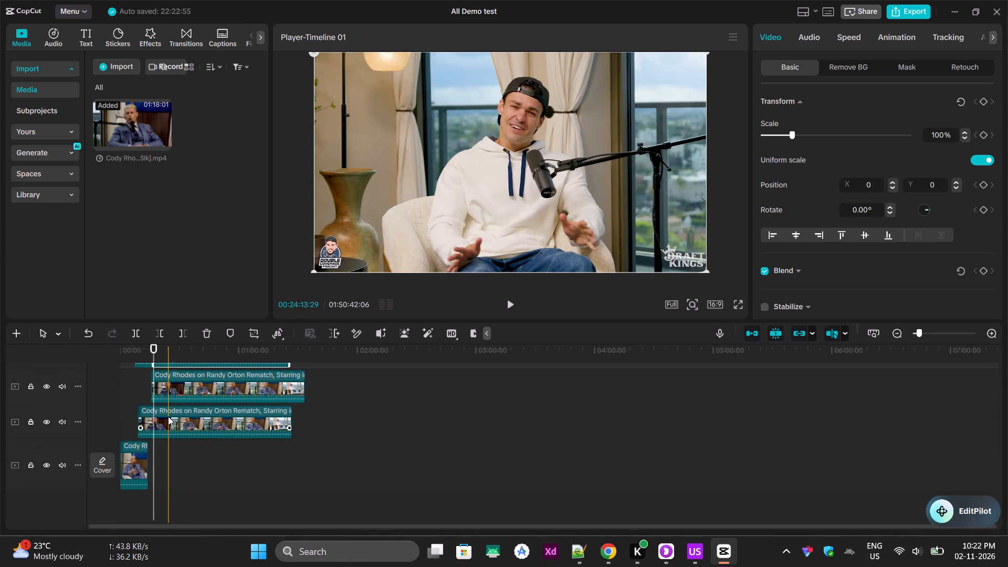
{"action": "left_click", "coordinate": [143, 334]}
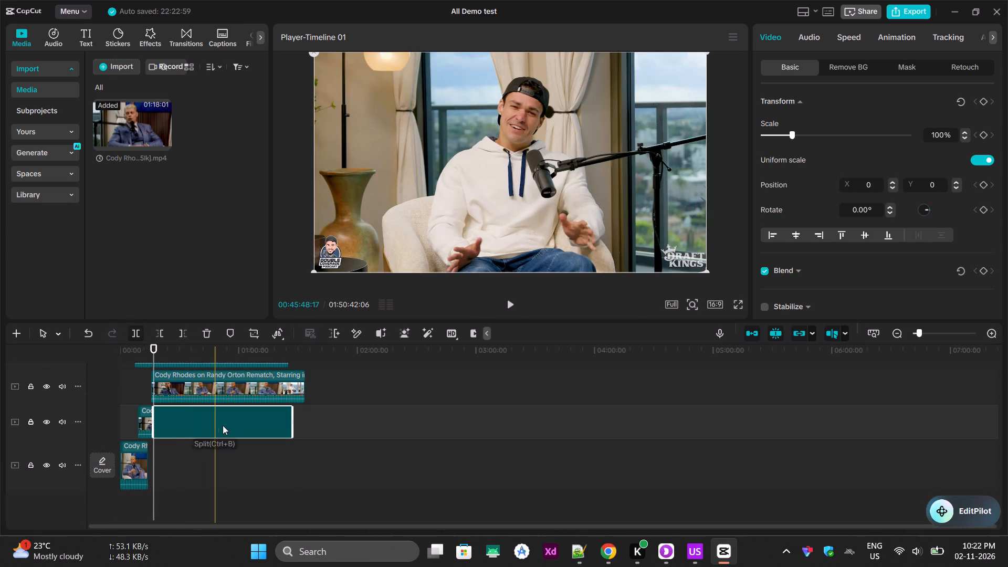
Split the clips on the three lowest overlay tracks at 00:46:48:10.
{"action": "left_click", "coordinate": [213, 346]}
{"action": "left_click", "coordinate": [225, 425]}
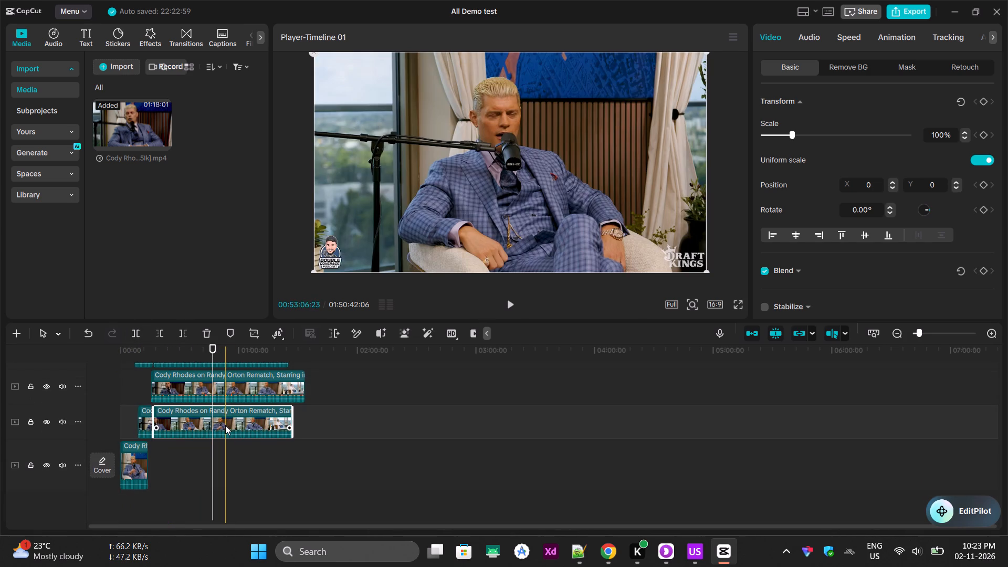
{"action": "left_click", "coordinate": [131, 338]}
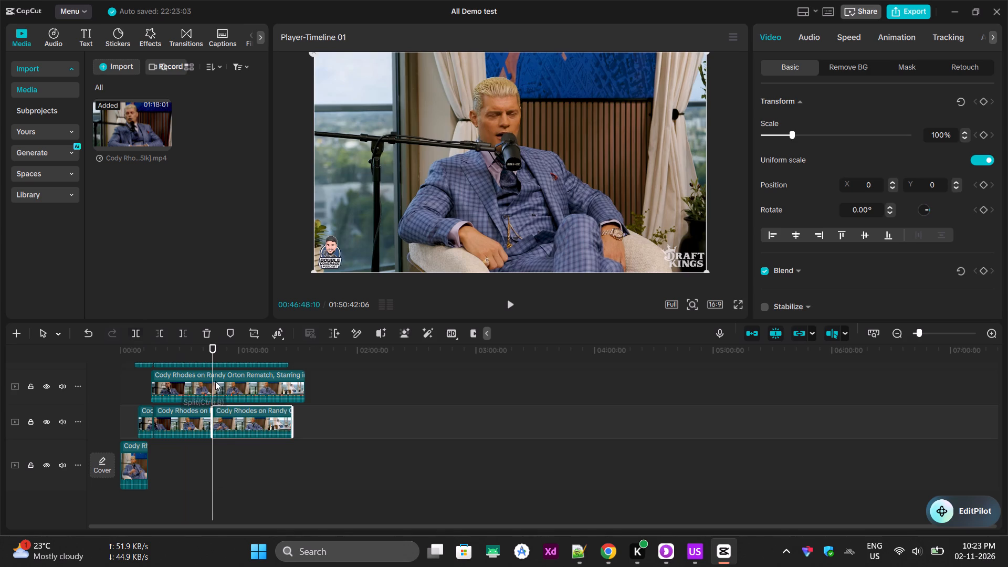
{"action": "left_click", "coordinate": [215, 381]}
{"action": "left_click", "coordinate": [142, 337]}
{"action": "scroll", "coordinate": [238, 428], "scroll_direction": "up", "scroll_amount": 1}
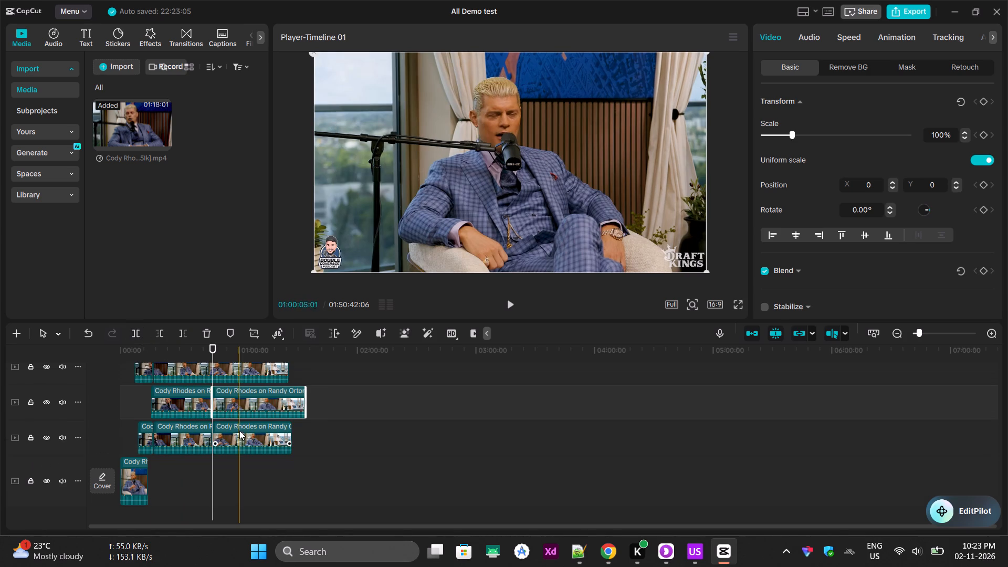
{"action": "scroll", "coordinate": [240, 433], "scroll_direction": "up", "scroll_amount": 4}
{"action": "left_click", "coordinate": [236, 433]}
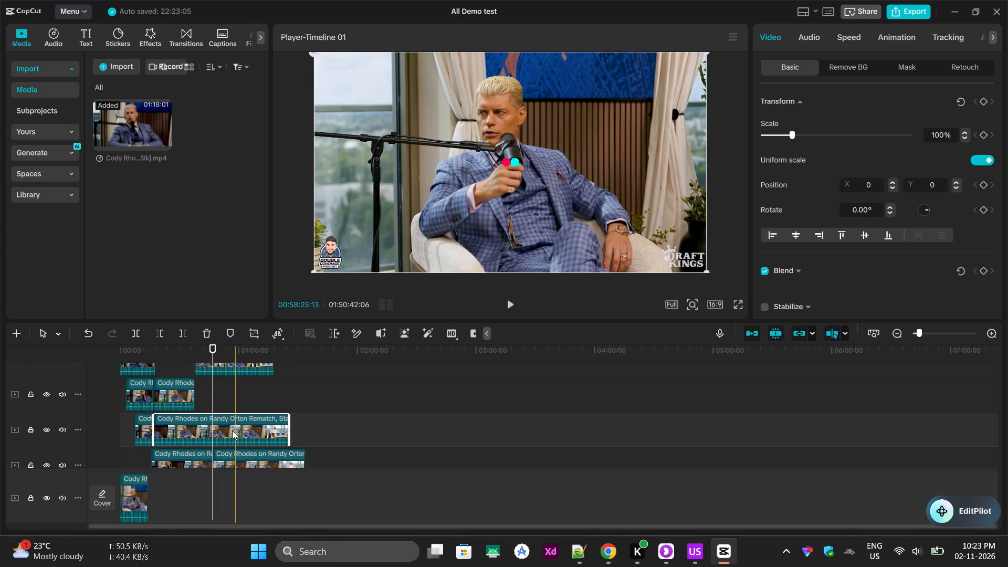
{"action": "left_click", "coordinate": [141, 331]}
Split the clips on the fourth, fifth and sixth overlay tracks from the top at 00:46:48:10.
{"action": "scroll", "coordinate": [228, 433], "scroll_direction": "up", "scroll_amount": 3}
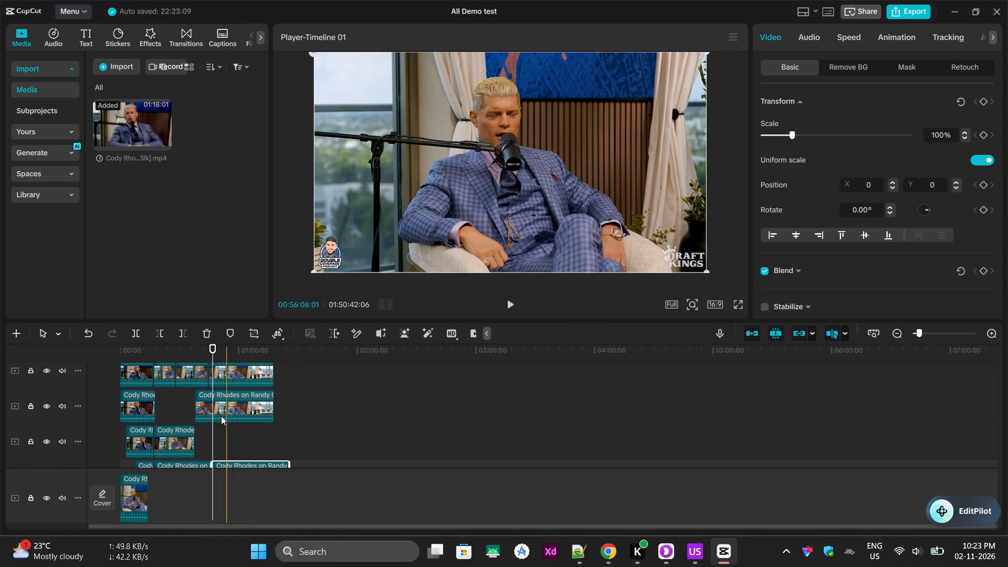
{"action": "left_click", "coordinate": [214, 406]}
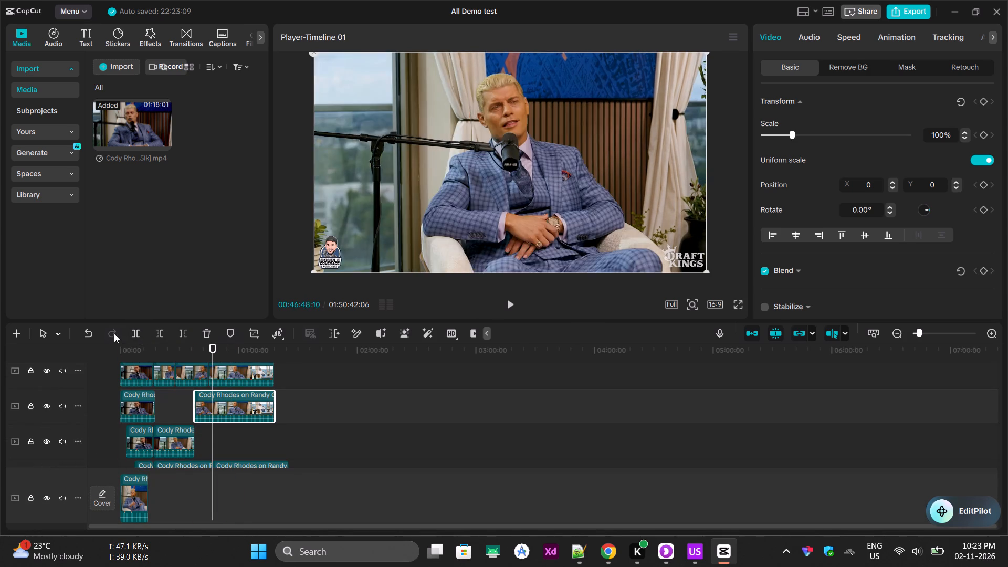
{"action": "left_click", "coordinate": [131, 332]}
{"action": "left_click", "coordinate": [227, 370]}
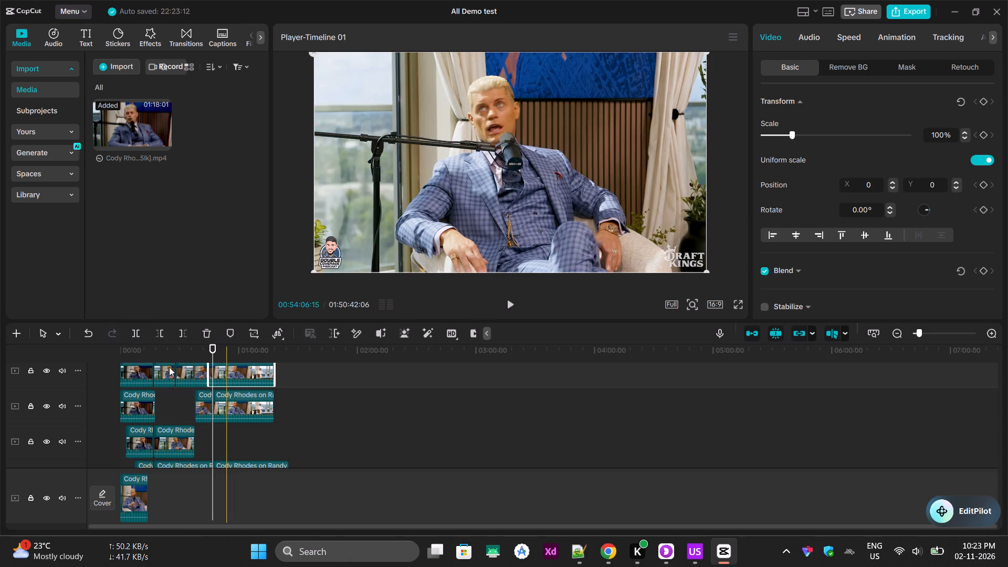
{"action": "left_click", "coordinate": [133, 333]}
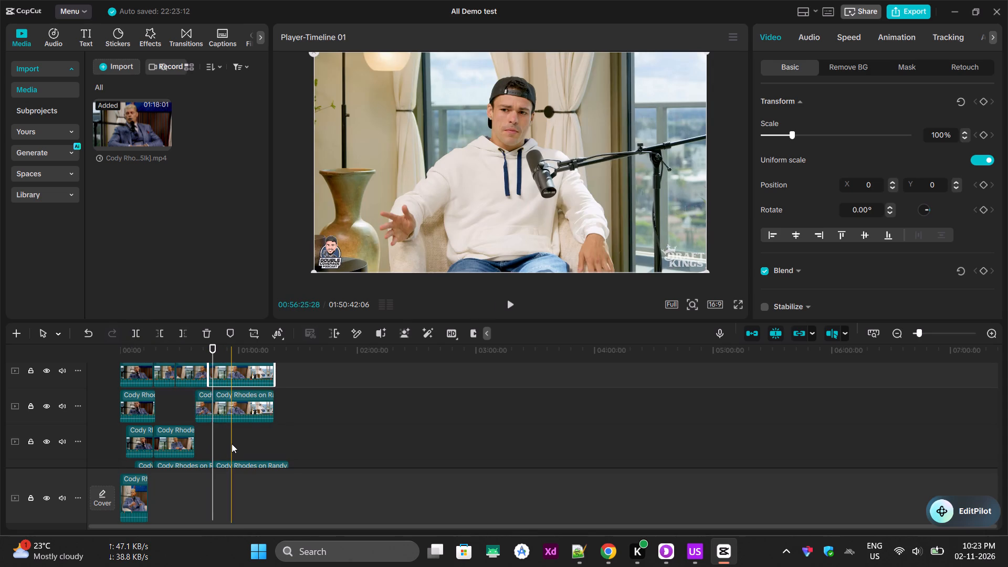
{"action": "scroll", "coordinate": [233, 444], "scroll_direction": "up", "scroll_amount": 3}
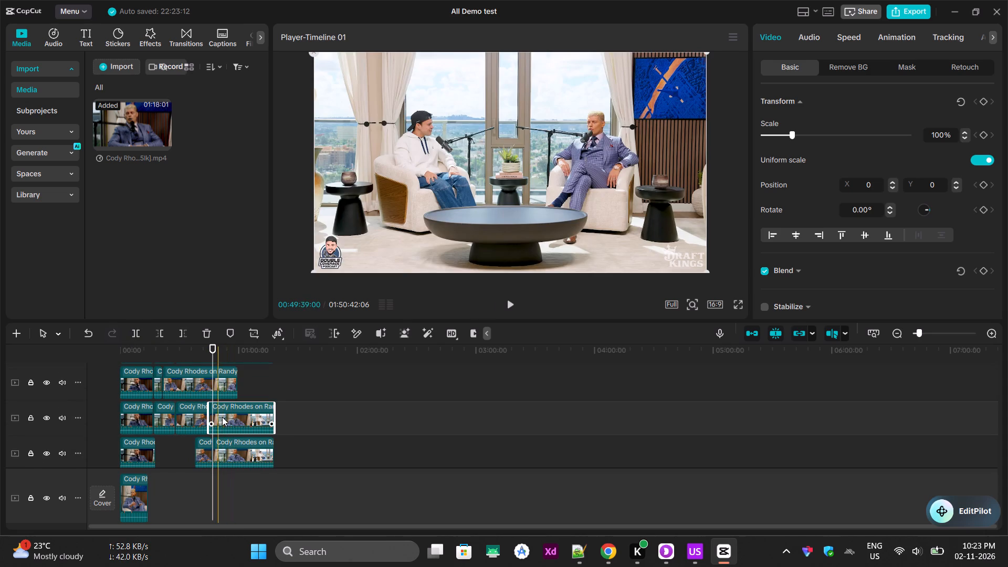
{"action": "left_click", "coordinate": [136, 336]}
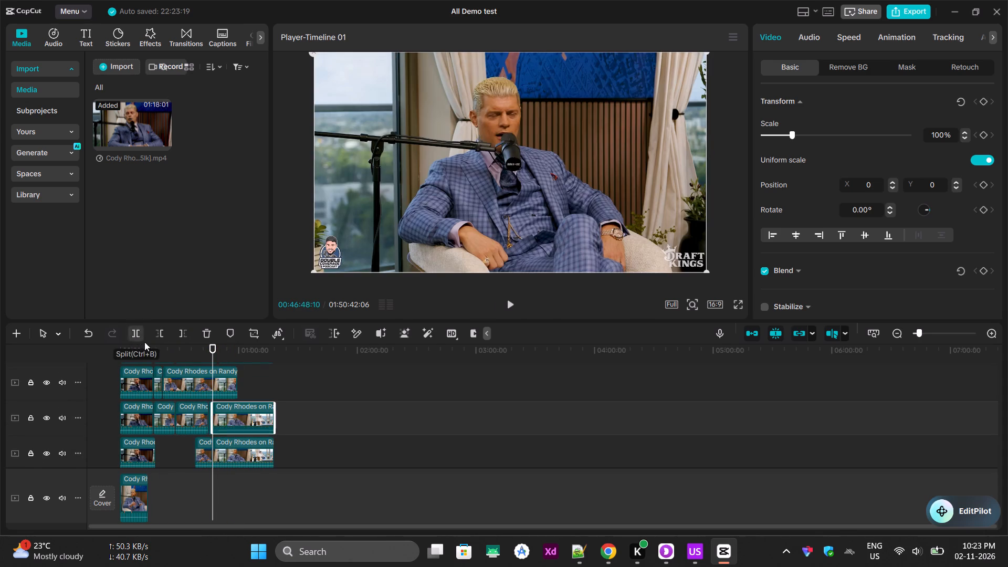
{"action": "scroll", "coordinate": [237, 465], "scroll_direction": "up", "scroll_amount": 1}
{"action": "left_click", "coordinate": [193, 390]}
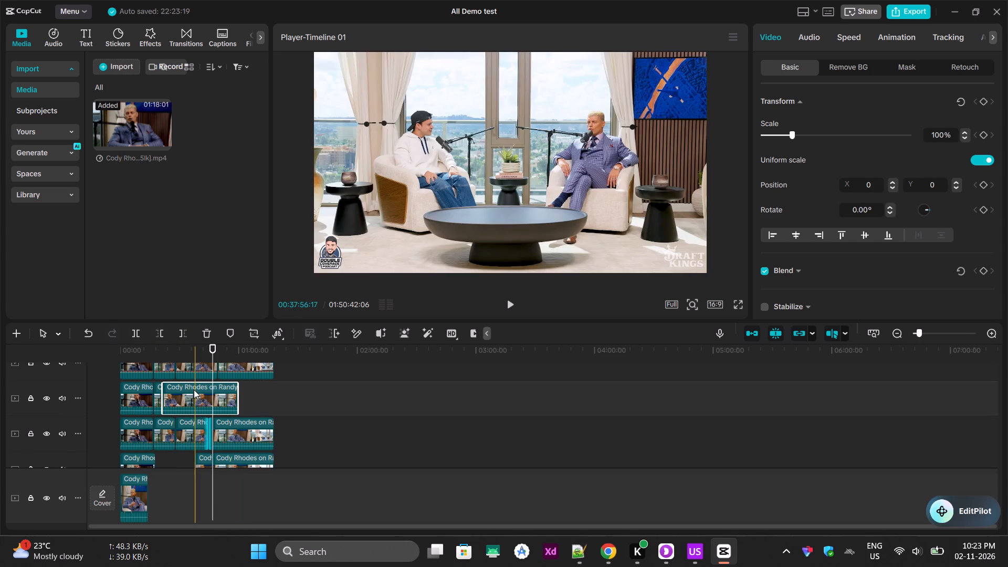
{"action": "left_click", "coordinate": [142, 328]}
Split the long unsplit clip on the topmost overlay track at 00:46:48:10.
{"action": "scroll", "coordinate": [229, 446], "scroll_direction": "up", "scroll_amount": 5}
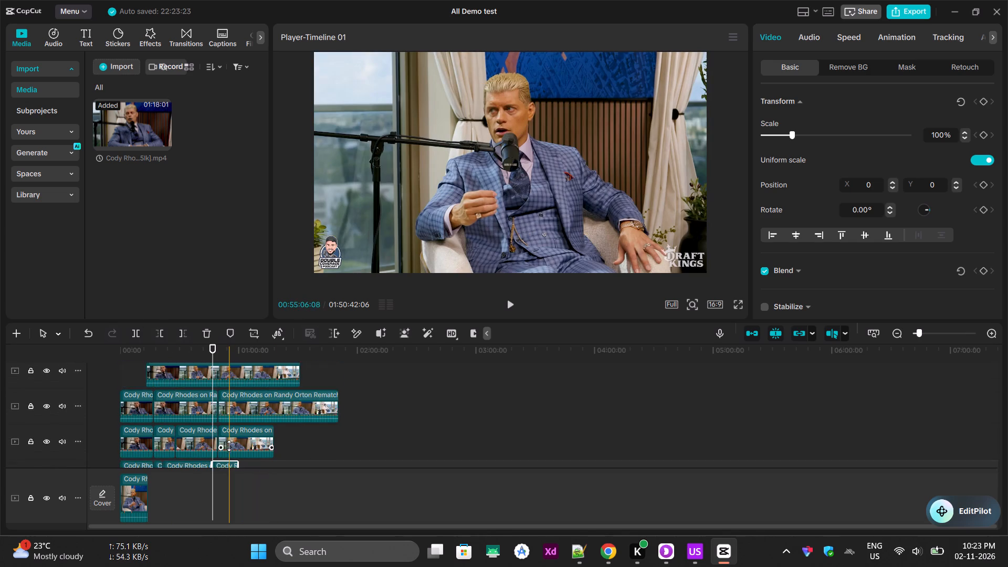
{"action": "scroll", "coordinate": [228, 444], "scroll_direction": "up", "scroll_amount": 4}
{"action": "left_click", "coordinate": [223, 409]}
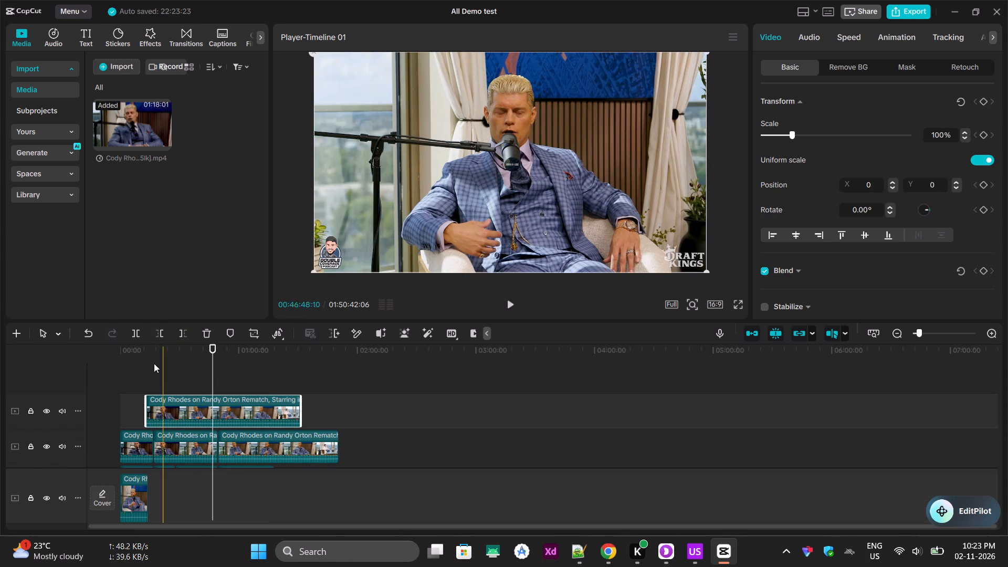
{"action": "left_click", "coordinate": [138, 328]}
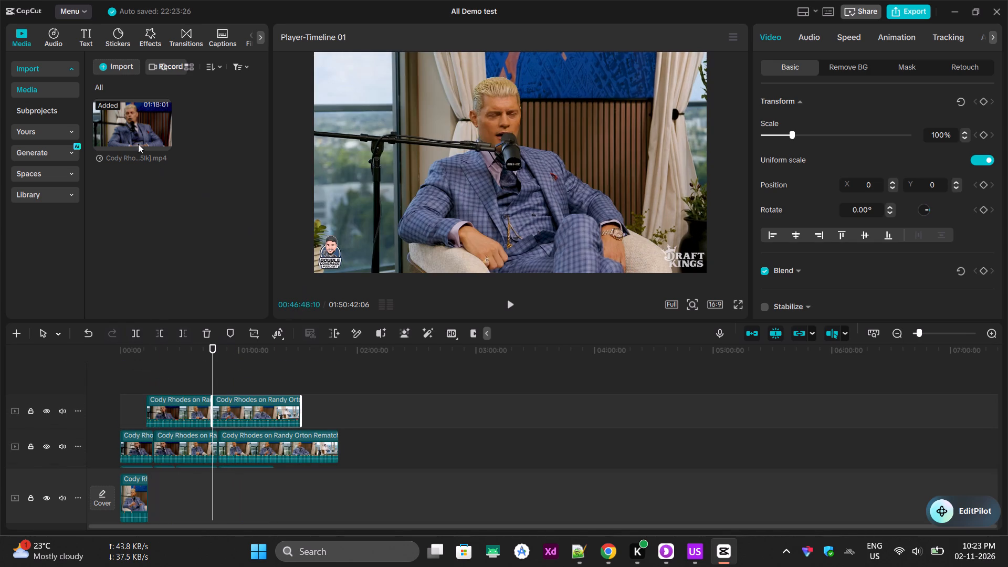
Add another Cody Rhodes video copy at the start of a new top track, and split it at 00:46:48:10 and 00:16:57:22.
{"action": "left_click_drag", "start_coordinate": [134, 130], "coordinate": [100, 376]}
{"action": "left_click", "coordinate": [228, 411]}
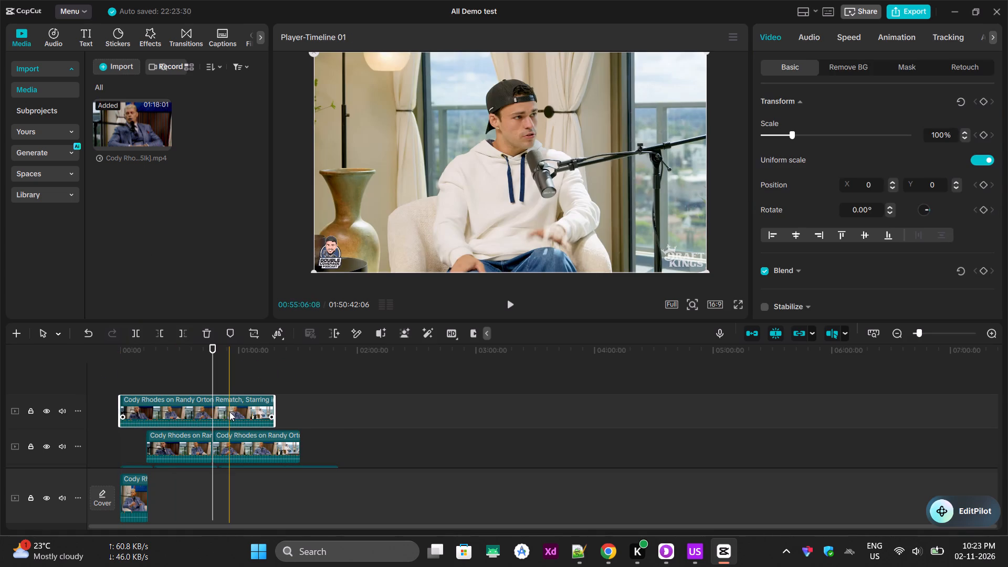
{"action": "left_click", "coordinate": [133, 333]}
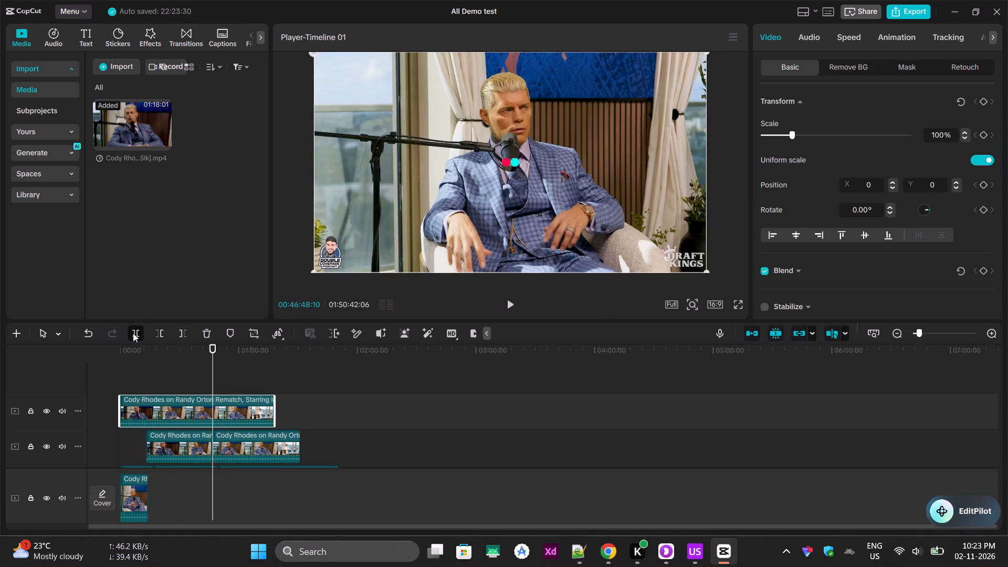
{"action": "left_click", "coordinate": [152, 359]}
{"action": "left_click", "coordinate": [155, 408]}
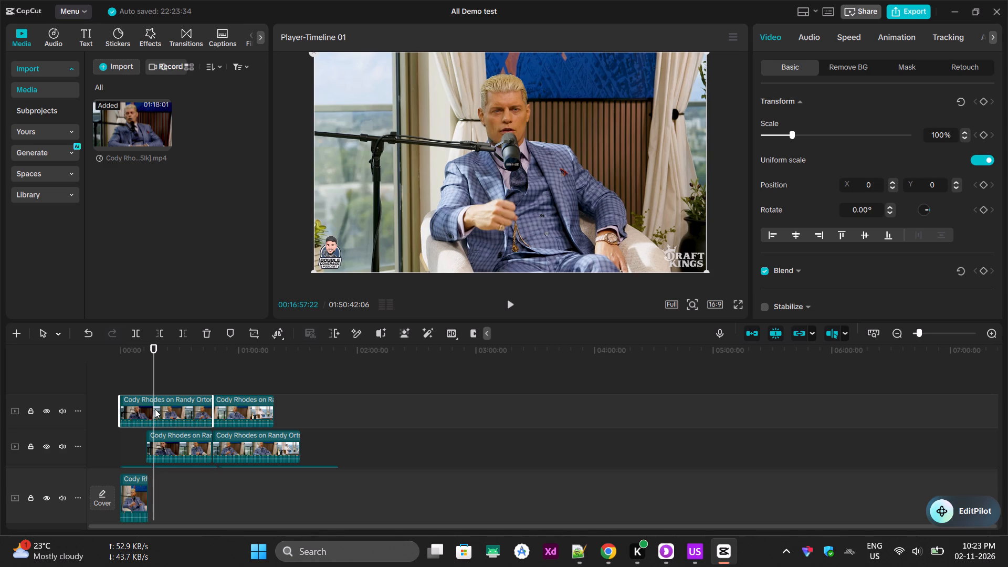
{"action": "left_click", "coordinate": [132, 332]}
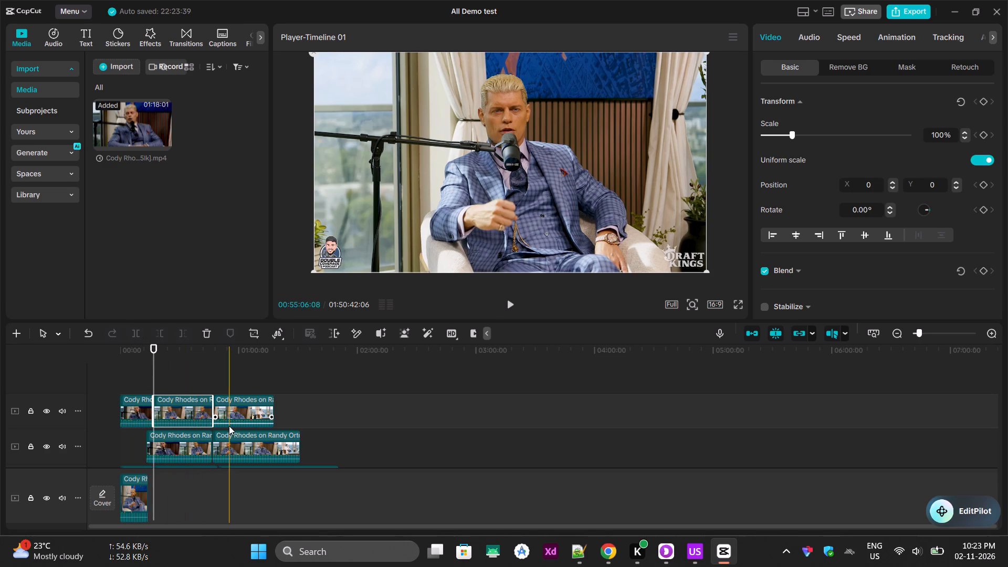
Delete the last clip piece on each of the top three overlay tracks.
{"action": "left_click", "coordinate": [240, 398]}
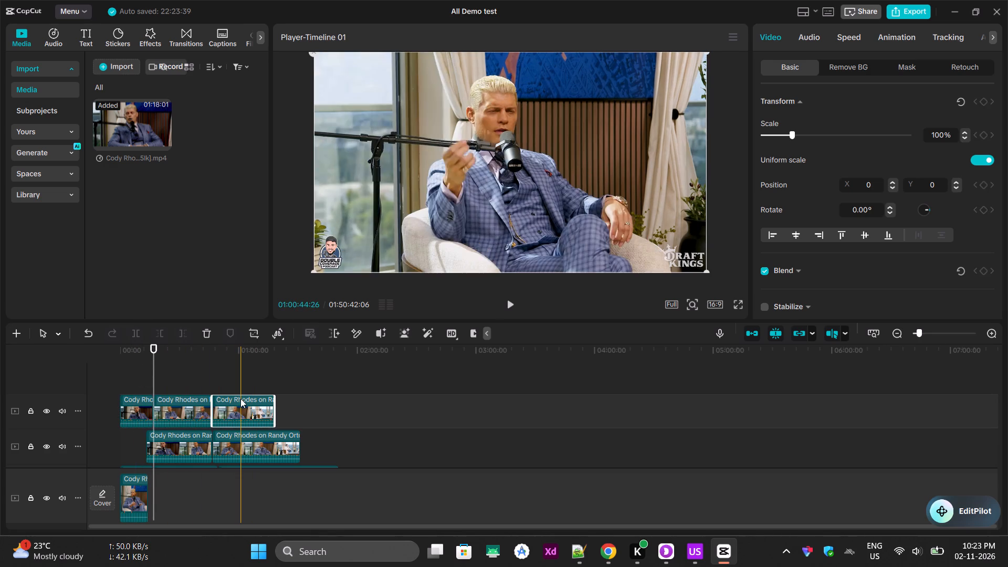
{"action": "key", "text": "Delete"}
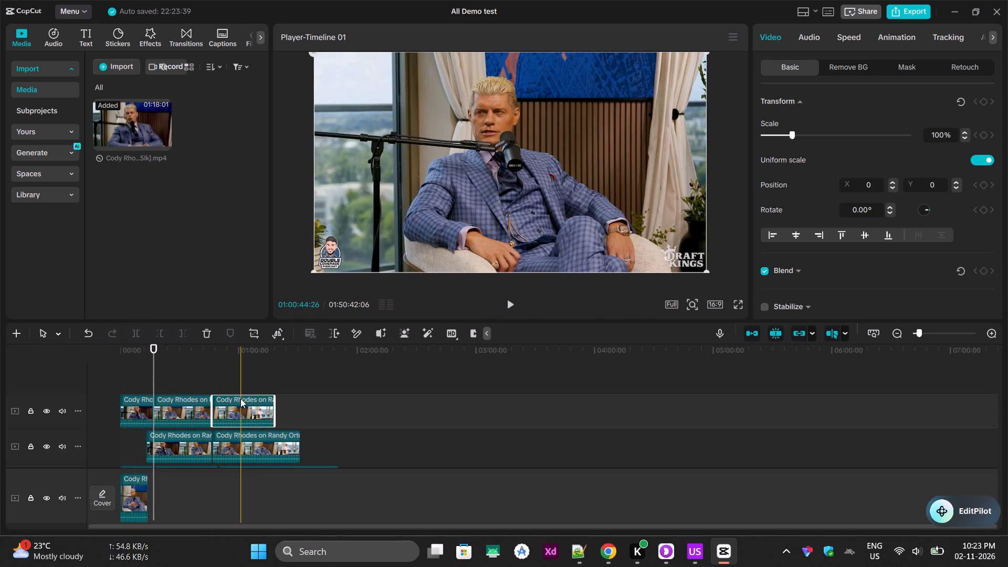
{"action": "scroll", "coordinate": [270, 428], "scroll_direction": "down", "scroll_amount": 2}
{"action": "left_click", "coordinate": [264, 413]}
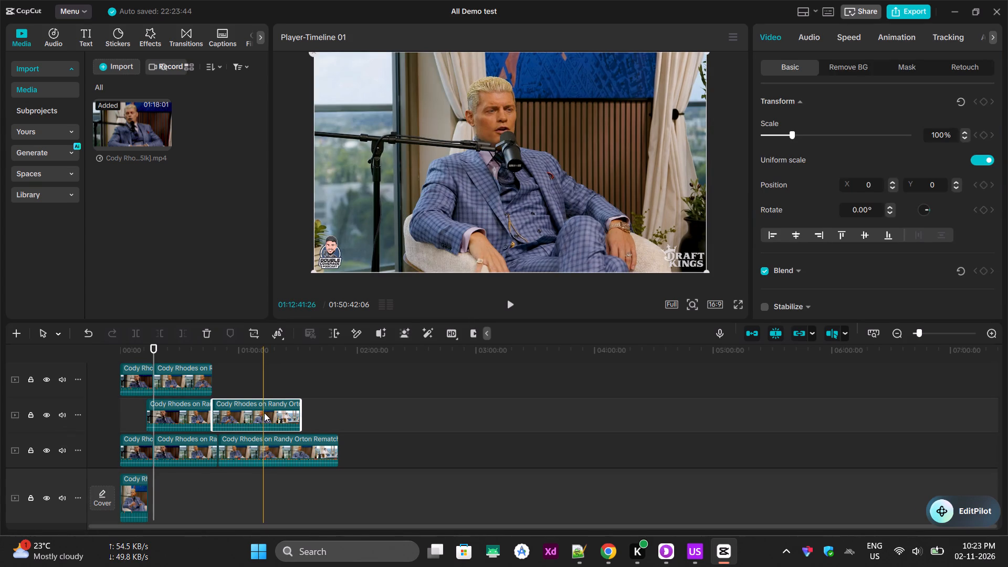
{"action": "key", "text": "Delete"}
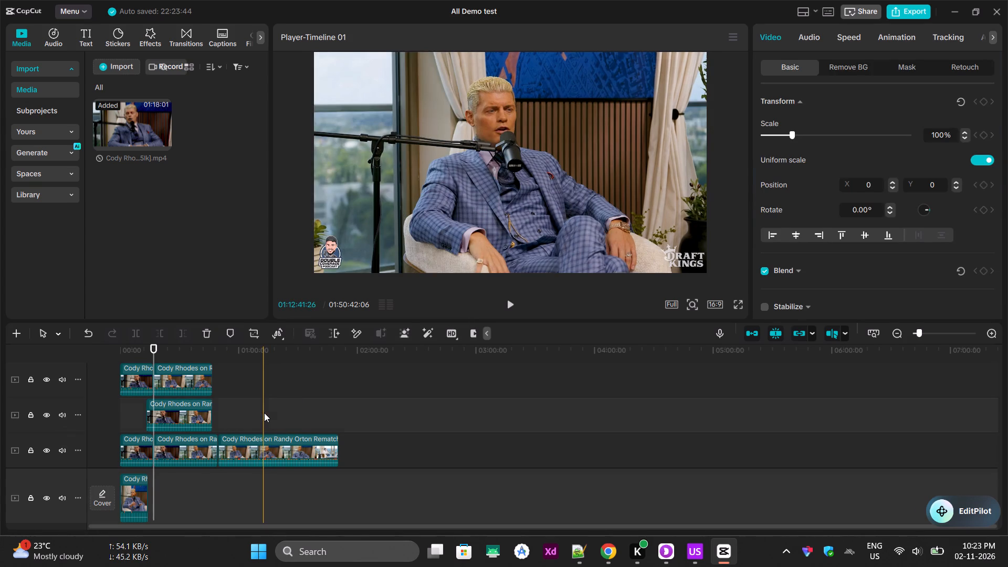
{"action": "left_click", "coordinate": [274, 444]}
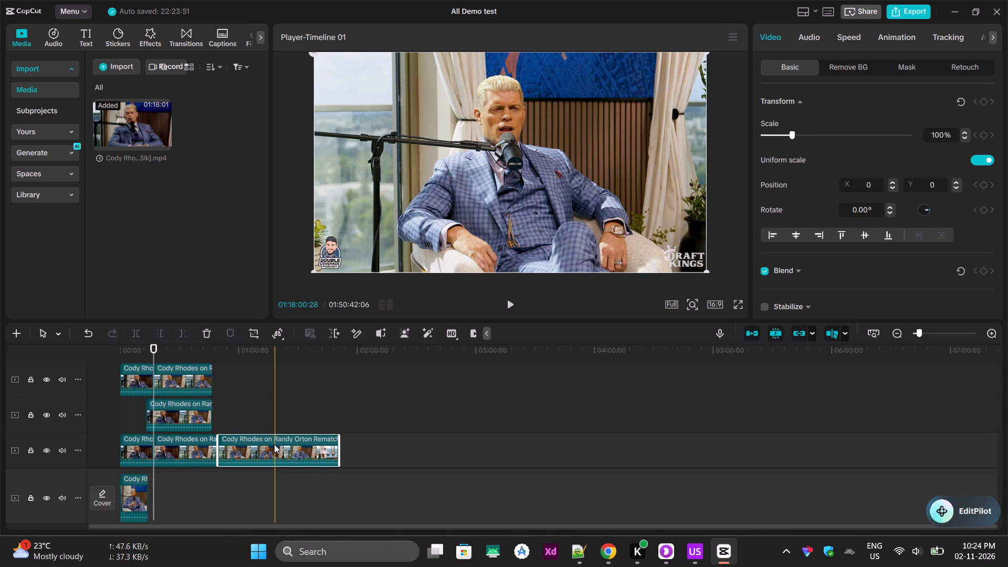
{"action": "key", "text": "Delete"}
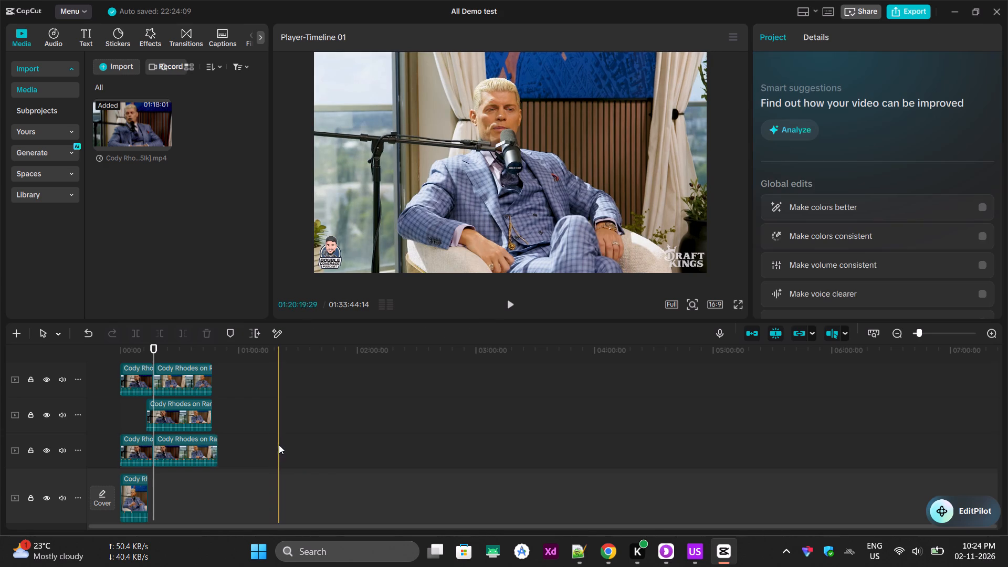
Delete the two remaining clip pieces on the topmost overlay track.
{"action": "left_click", "coordinate": [152, 386]}
{"action": "left_click", "coordinate": [144, 381]}
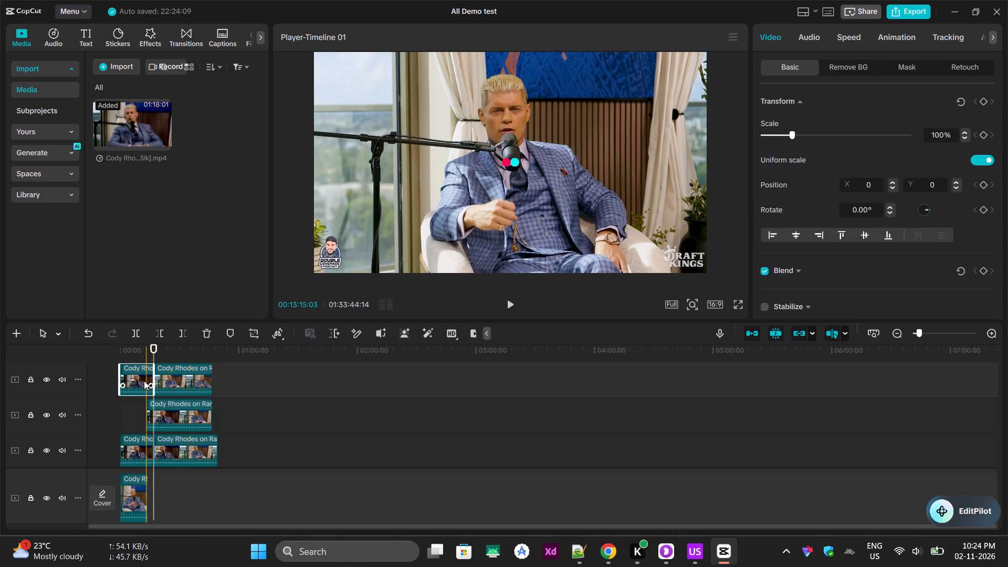
{"action": "key", "text": "Delete"}
{"action": "scroll", "coordinate": [177, 398], "scroll_direction": "up", "scroll_amount": 3}
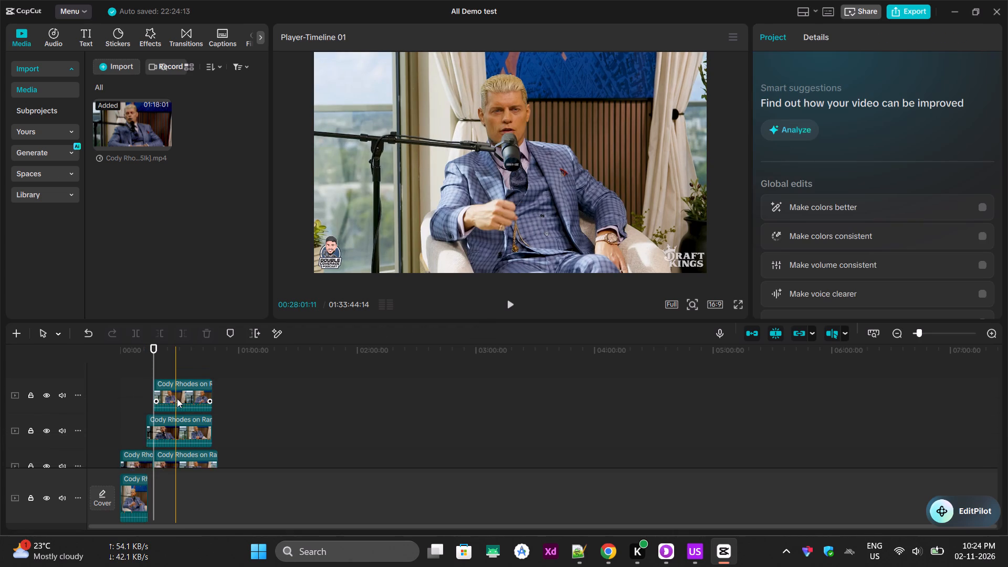
{"action": "scroll", "coordinate": [177, 398], "scroll_direction": "up", "scroll_amount": 9}
{"action": "left_click", "coordinate": [192, 426]}
{"action": "left_click", "coordinate": [192, 409]}
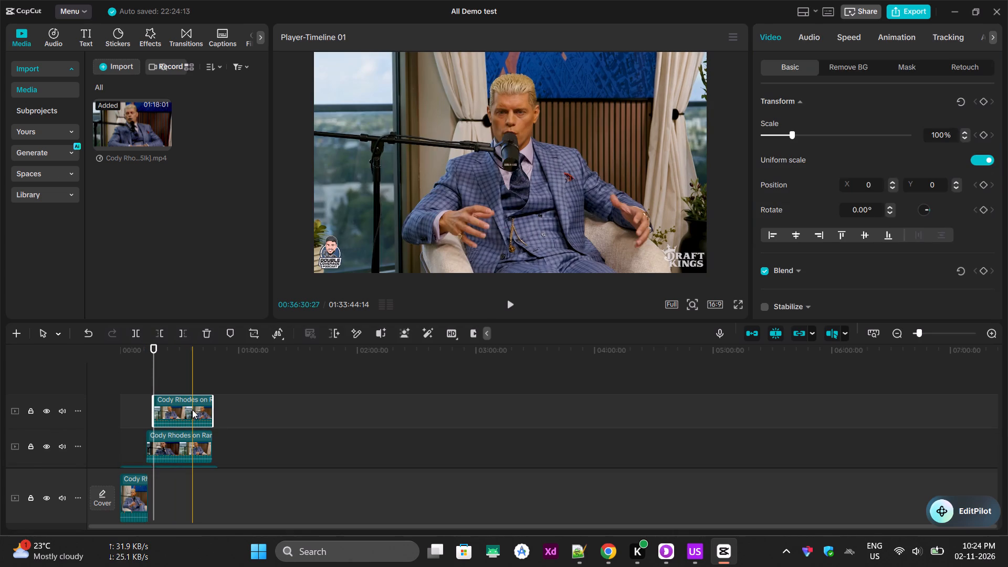
{"action": "key", "text": "Delete"}
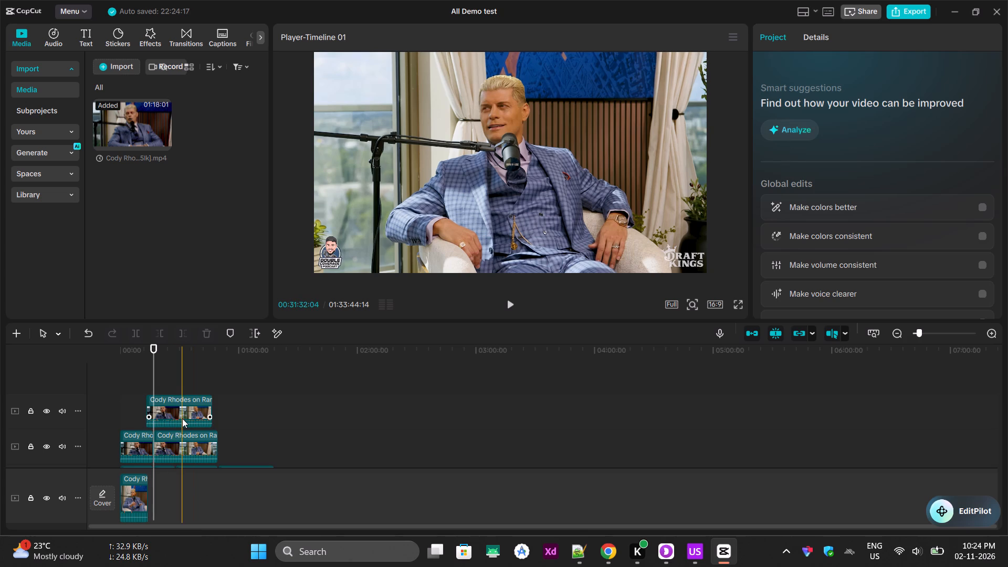
Clear the two uppermost overlay tracks by deleting their three remaining clip pieces.
{"action": "left_click", "coordinate": [182, 418]}
{"action": "key", "text": "Delete"}
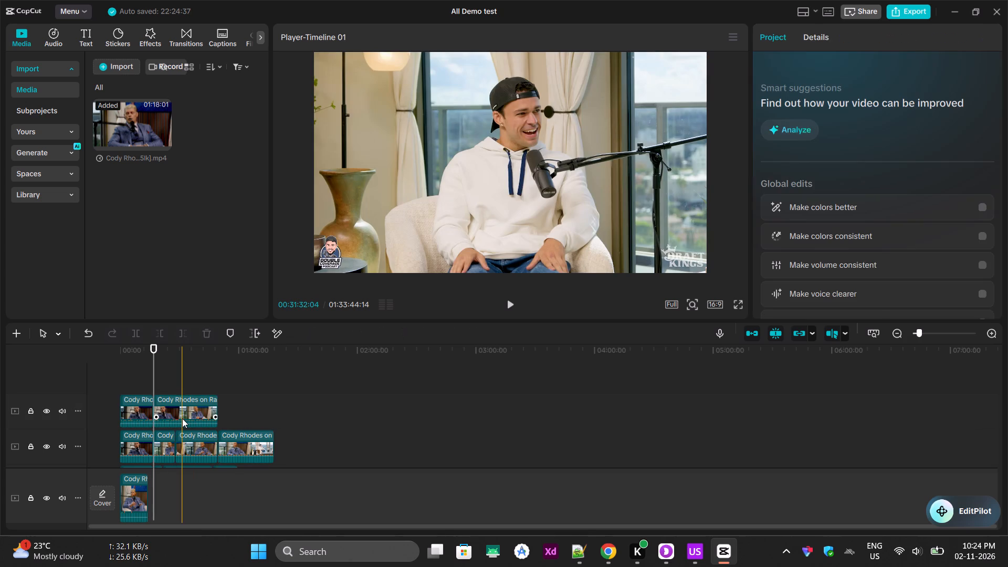
{"action": "left_click", "coordinate": [182, 418]}
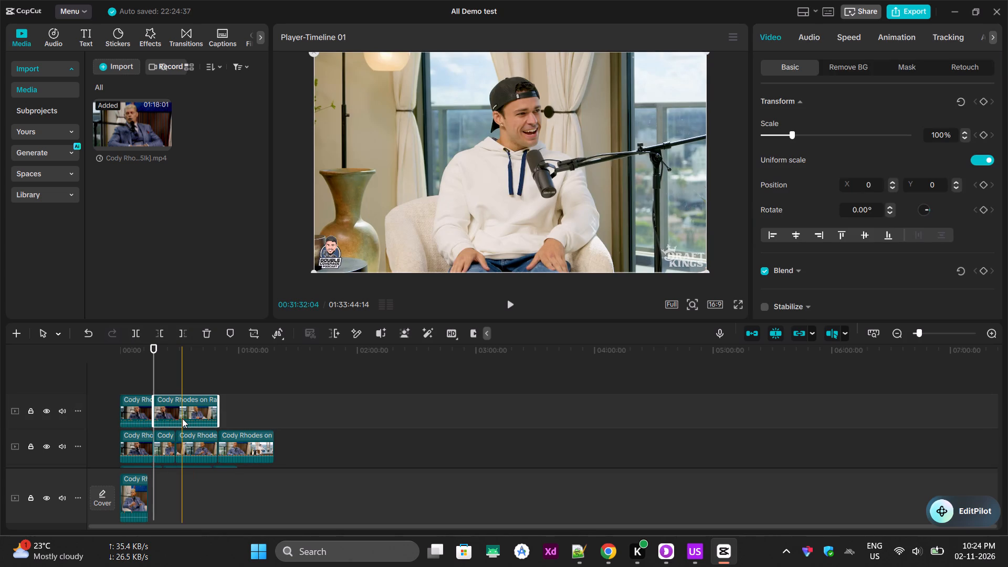
{"action": "key", "text": "Delete"}
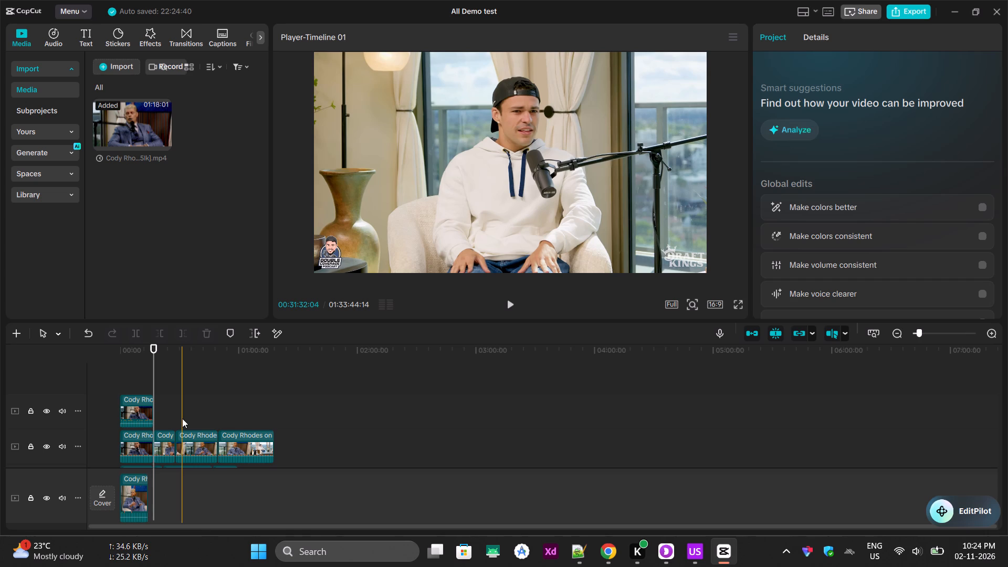
{"action": "left_click", "coordinate": [140, 409]}
{"action": "key", "text": "Delete"}
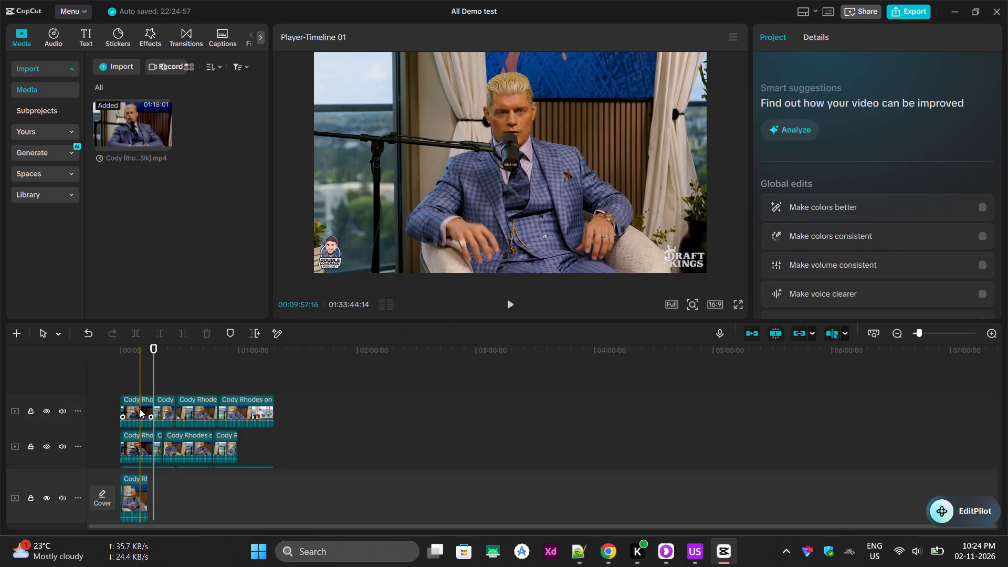
Delete all four clip pieces on the topmost overlay track.
{"action": "left_click", "coordinate": [140, 409]}
{"action": "key", "text": "Delete"}
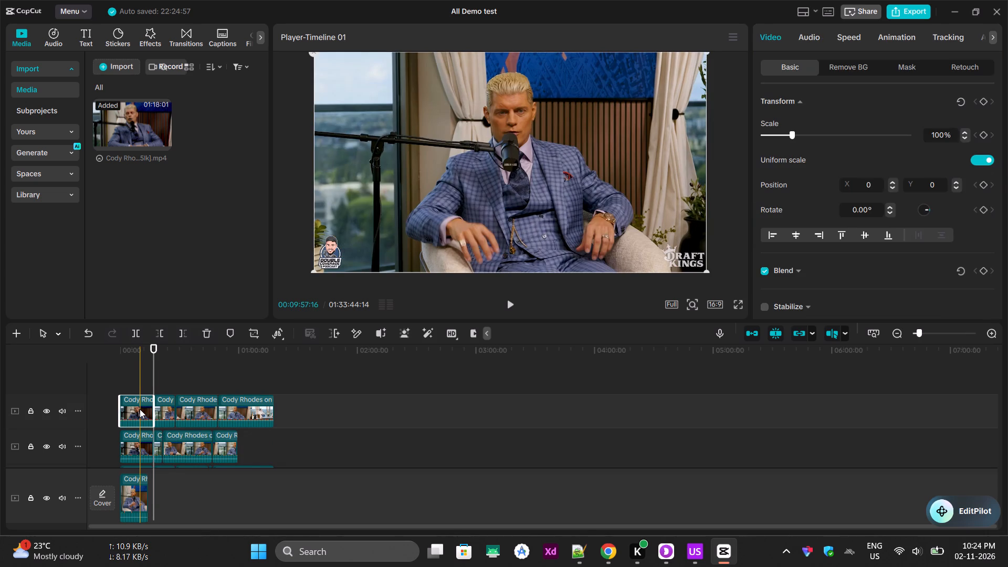
{"action": "left_click", "coordinate": [197, 407]}
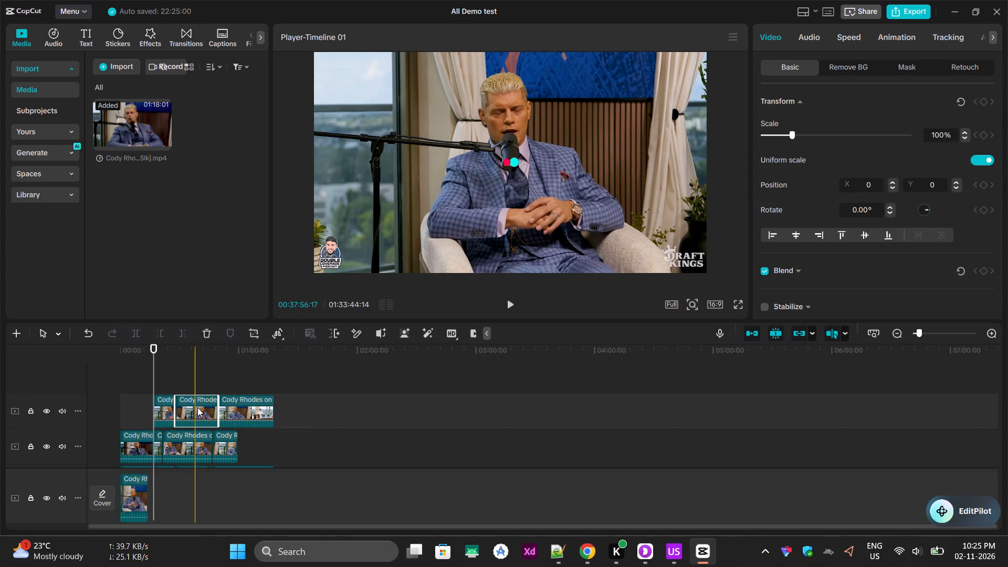
{"action": "key", "text": "Delete"}
{"action": "left_click", "coordinate": [239, 401]}
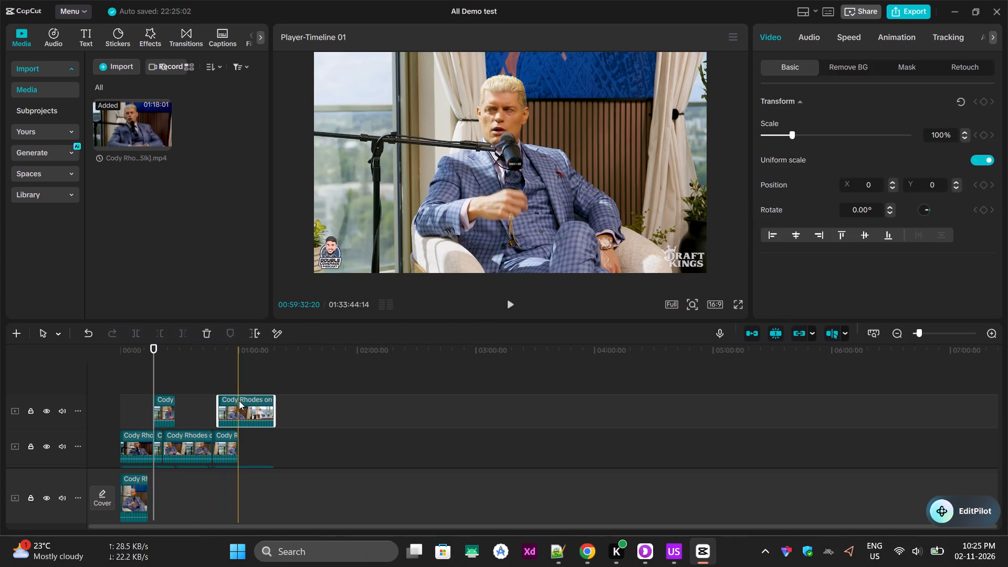
{"action": "key", "text": "Delete"}
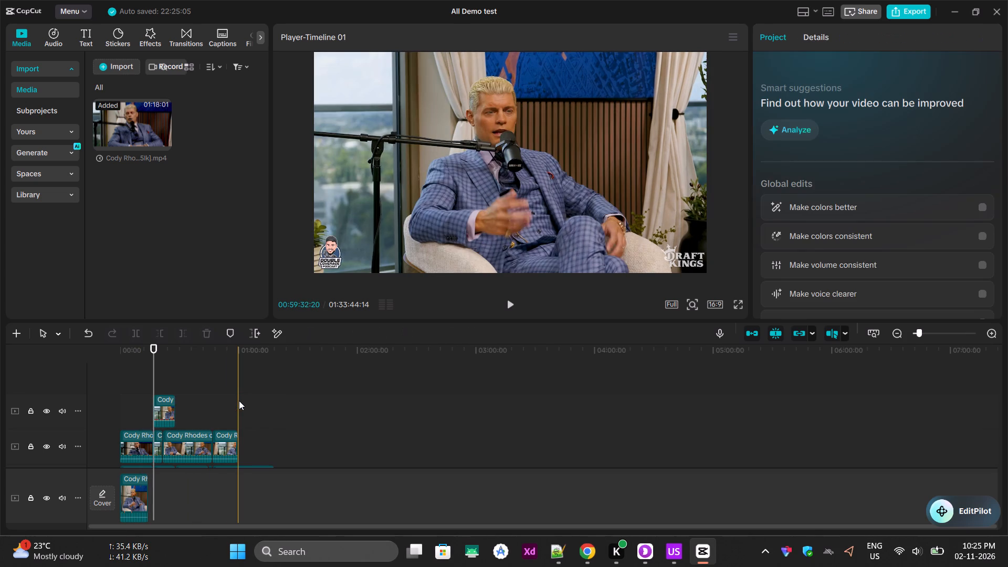
{"action": "scroll", "coordinate": [239, 401], "scroll_direction": "down", "scroll_amount": 4}
{"action": "scroll", "coordinate": [171, 411], "scroll_direction": "up", "scroll_amount": 1}
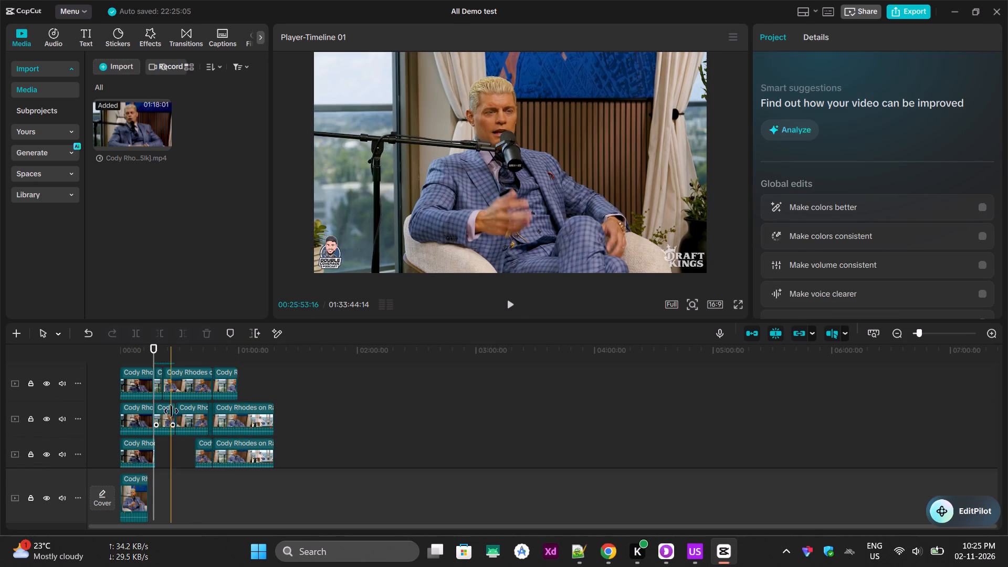
{"action": "scroll", "coordinate": [171, 411], "scroll_direction": "up", "scroll_amount": 1}
{"action": "left_click", "coordinate": [164, 386]}
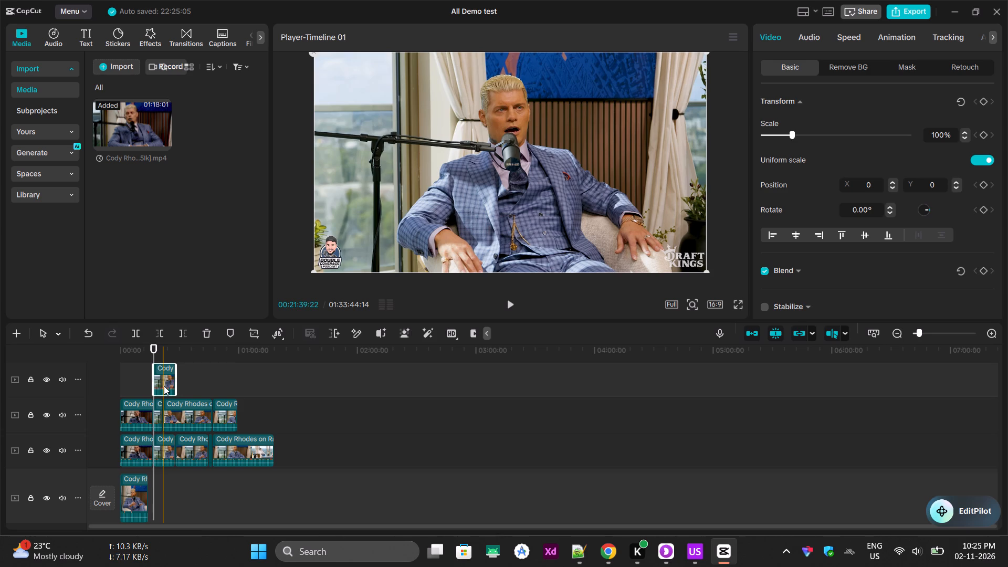
{"action": "key", "text": "Delete"}
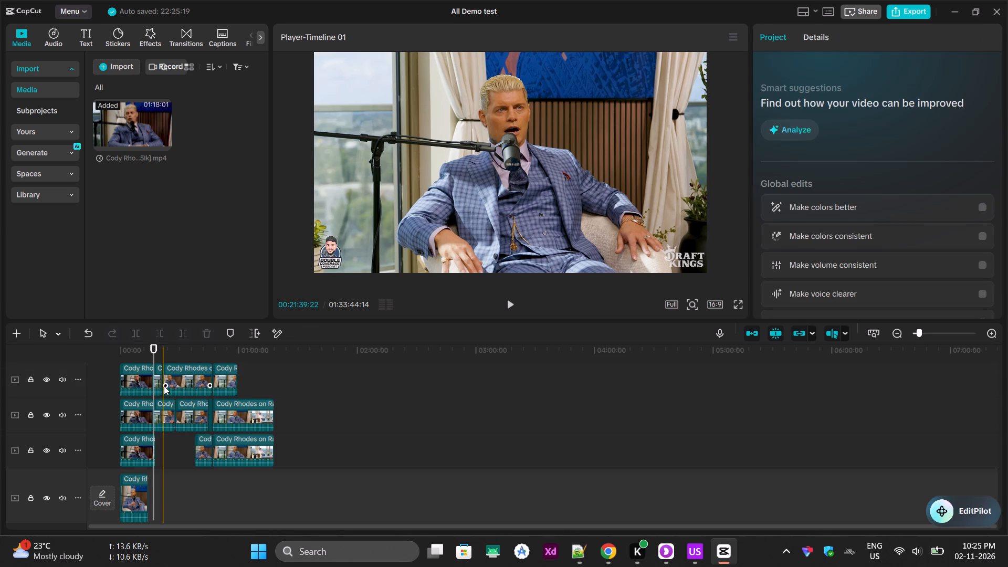
Delete the two middle clip pieces between 00:16:57:22 and 00:46:48:10 on the topmost overlay track.
{"action": "left_click", "coordinate": [164, 385]}
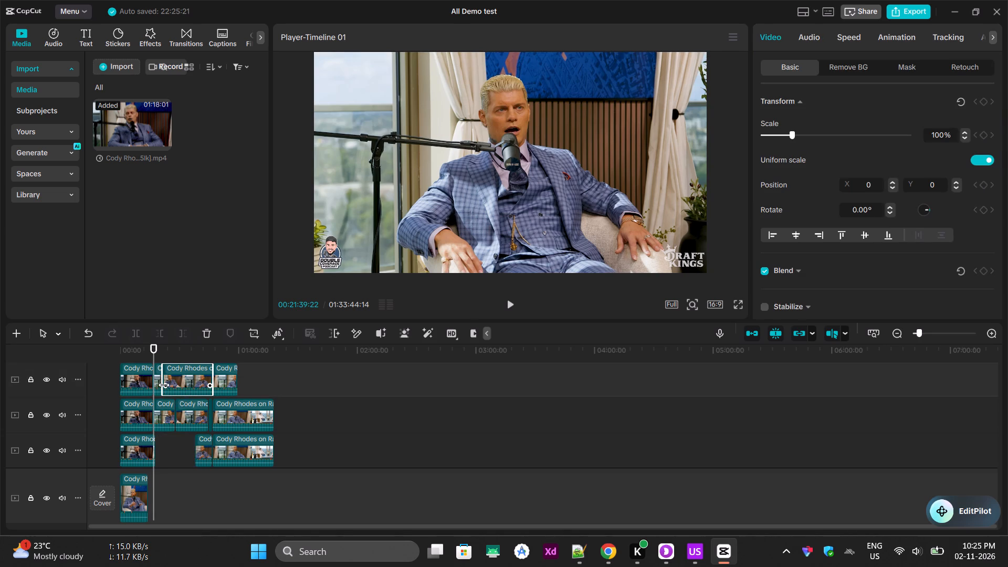
{"action": "key", "text": "Delete"}
{"action": "left_click", "coordinate": [156, 377]}
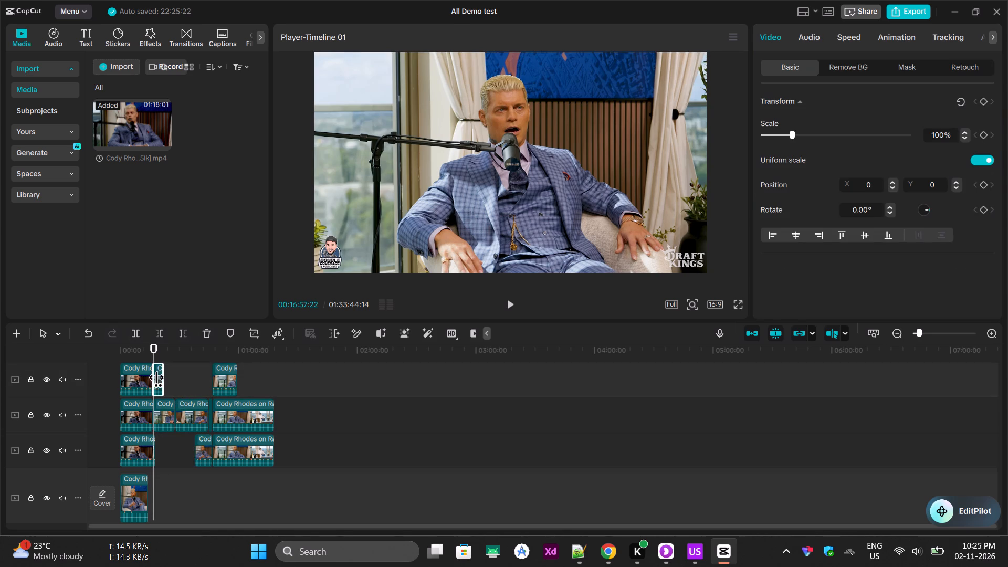
{"action": "key", "text": "Delete"}
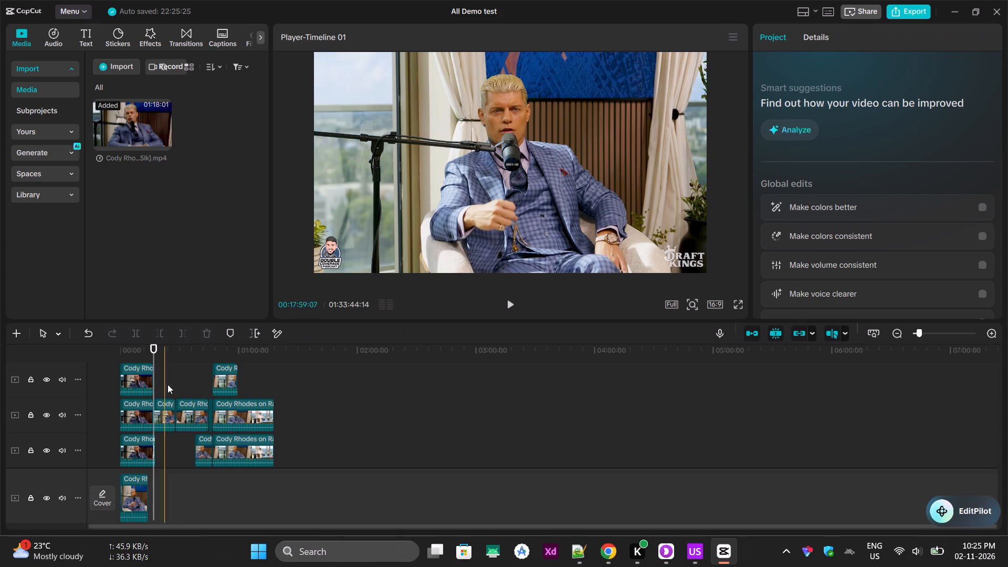
Look over the clip pieces remaining on the overlay tracks.
{"action": "left_click", "coordinate": [189, 406]}
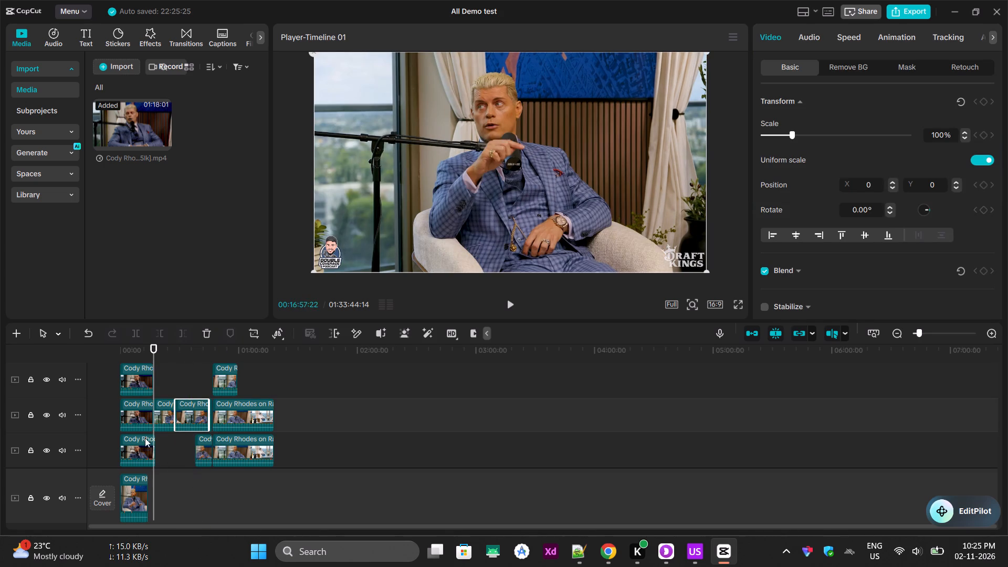
{"action": "left_click", "coordinate": [139, 383]}
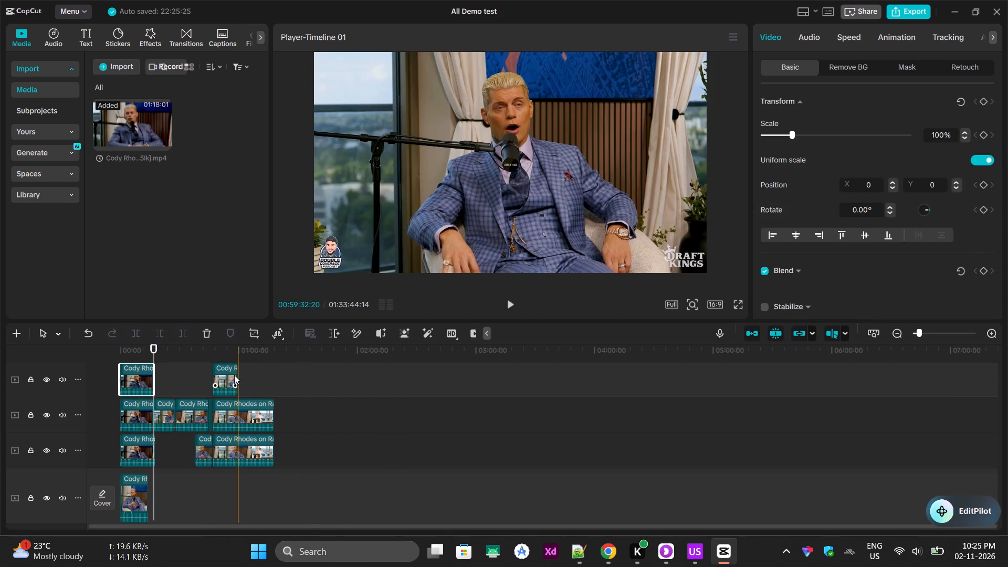
{"action": "left_click", "coordinate": [234, 375]}
{"action": "scroll", "coordinate": [276, 529], "scroll_direction": "up", "scroll_amount": 7}
{"action": "scroll", "coordinate": [238, 386], "scroll_direction": "up", "scroll_amount": 5}
{"action": "scroll", "coordinate": [238, 387], "scroll_direction": "down", "scroll_amount": 6}
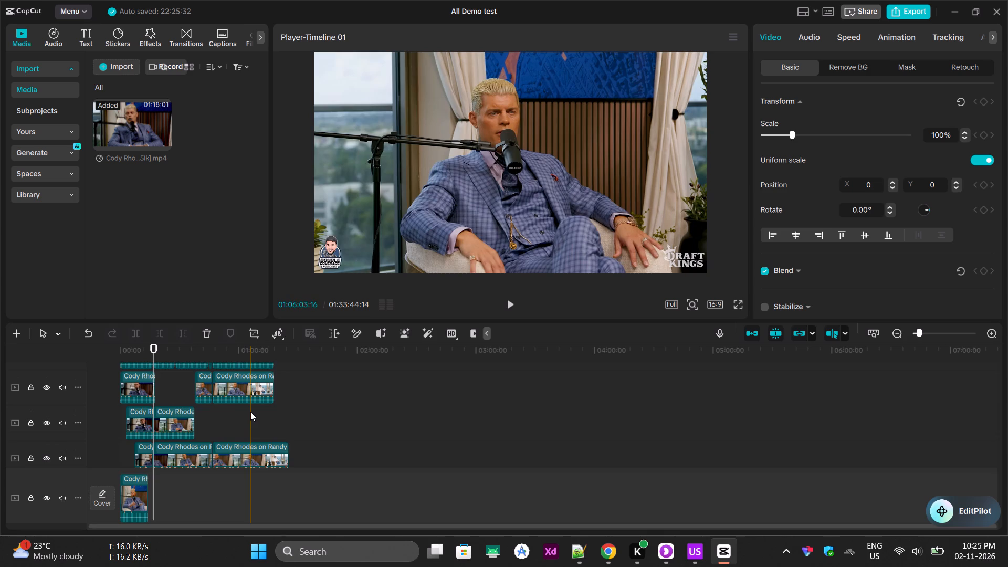
{"action": "scroll", "coordinate": [250, 412], "scroll_direction": "down", "scroll_amount": 12}
{"action": "scroll", "coordinate": [250, 412], "scroll_direction": "up", "scroll_amount": 9}
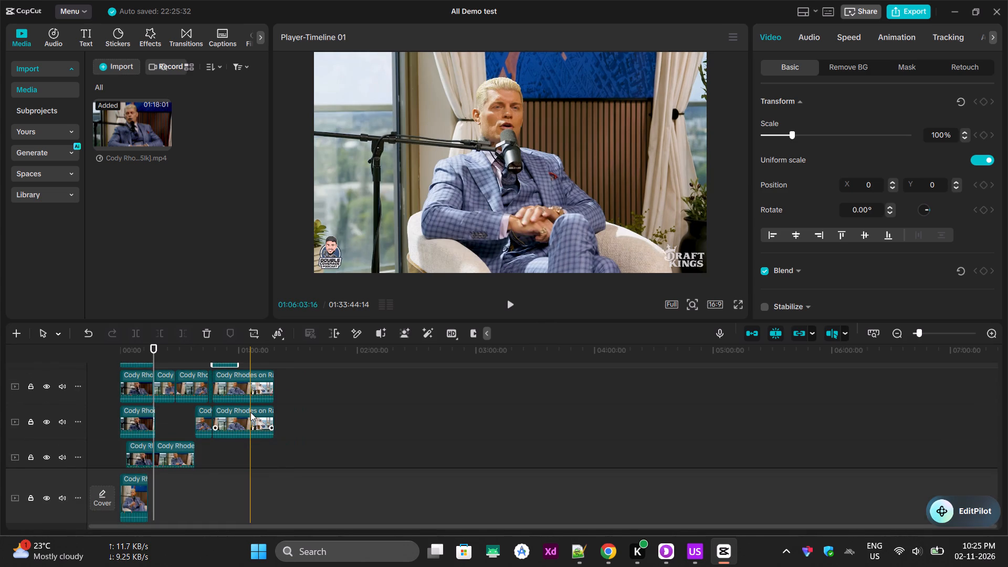
Clear the topmost overlay track by deleting its two remaining clip pieces.
{"action": "scroll", "coordinate": [250, 412], "scroll_direction": "up", "scroll_amount": 3}
{"action": "key", "text": "Delete"}
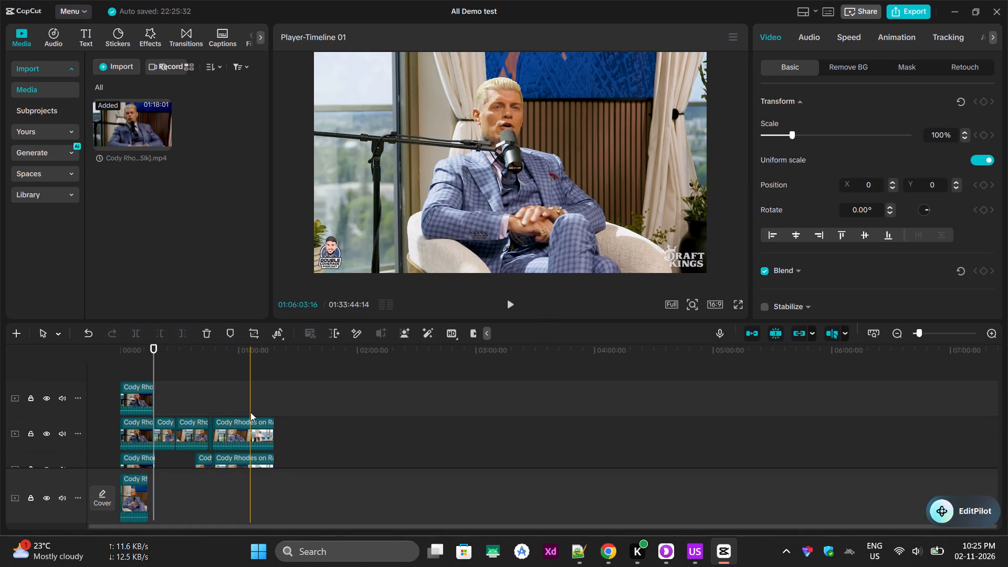
{"action": "left_click", "coordinate": [133, 400]}
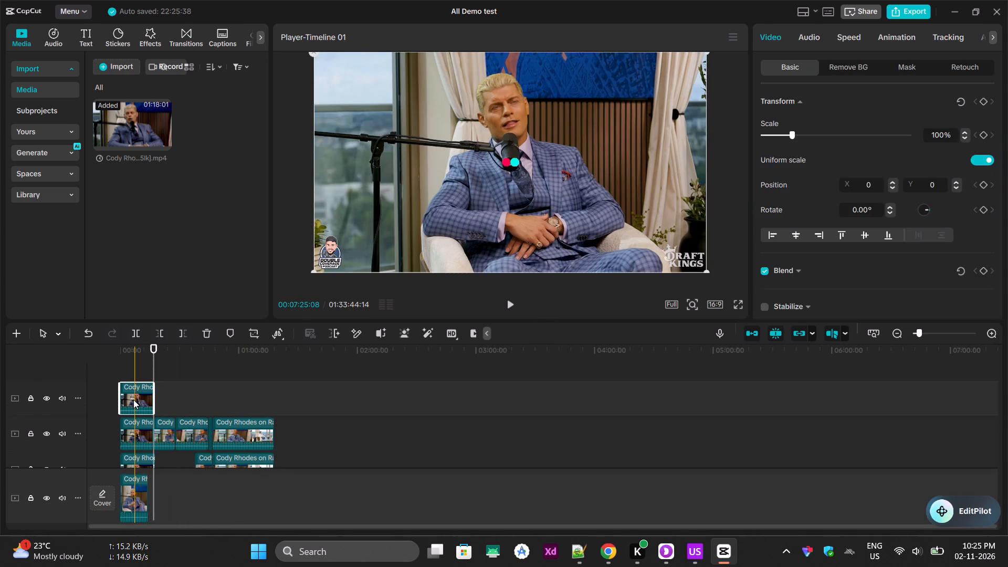
{"action": "key", "text": "Delete"}
Delete the opening piece, the long last piece and the thin sliver before it on the topmost overlay track.
{"action": "left_click", "coordinate": [135, 398]}
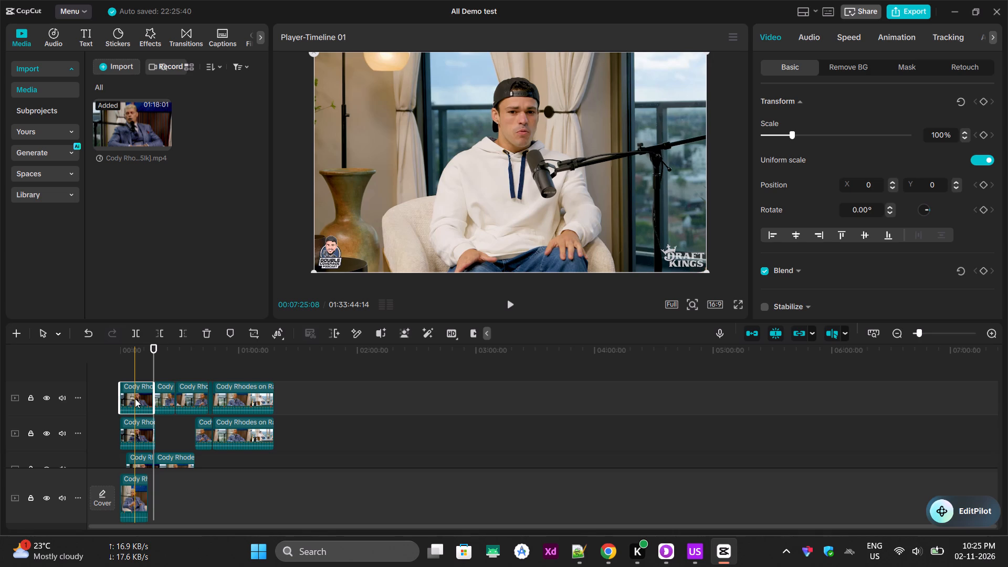
{"action": "key", "text": "Delete"}
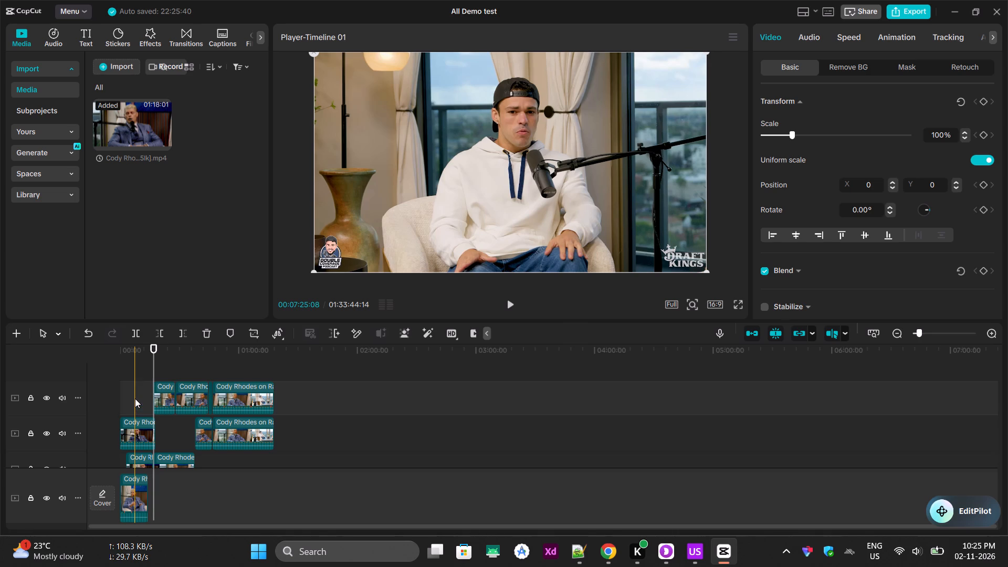
{"action": "left_click", "coordinate": [227, 391]}
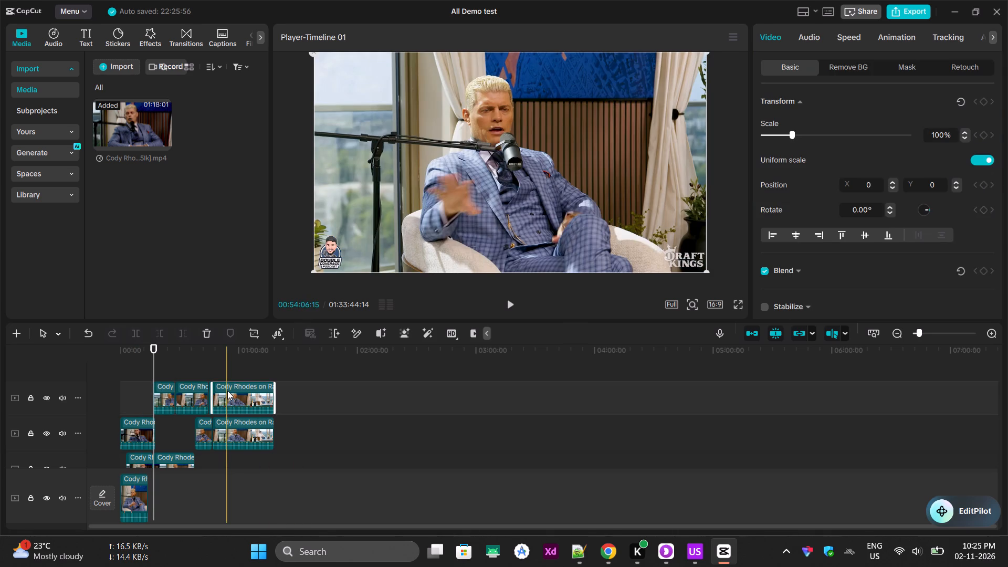
{"action": "key", "text": "Delete"}
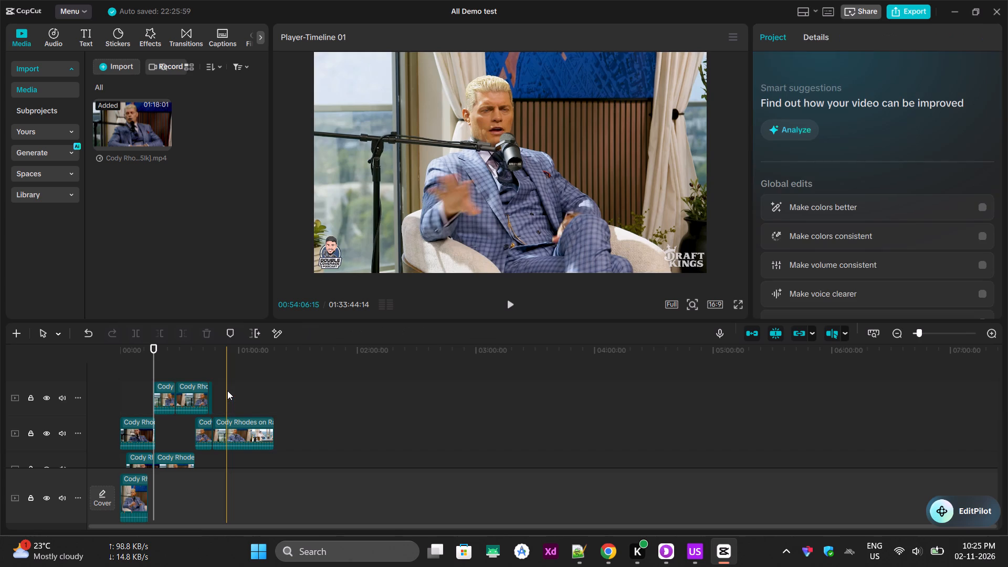
{"action": "left_click", "coordinate": [209, 397]}
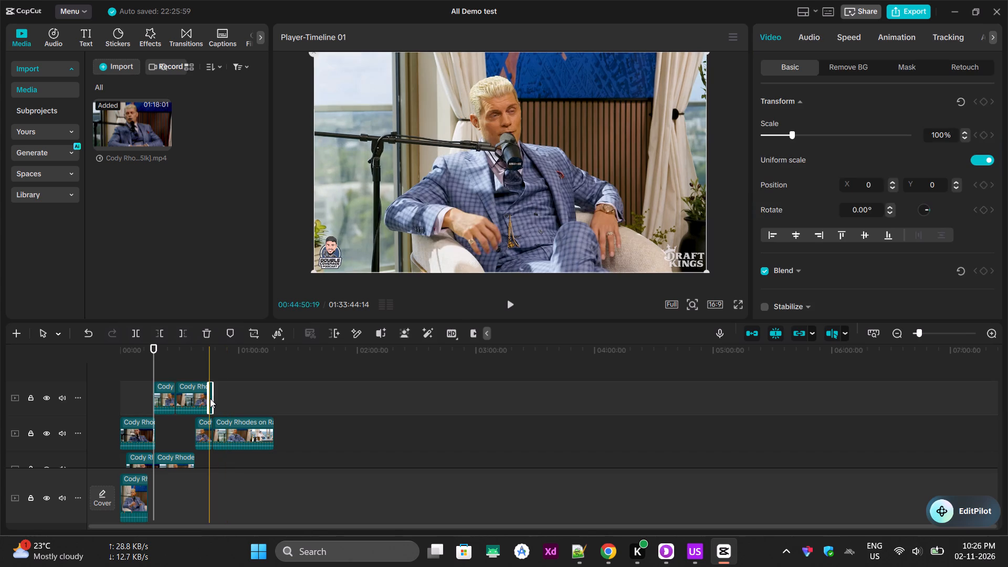
{"action": "key", "text": "Delete"}
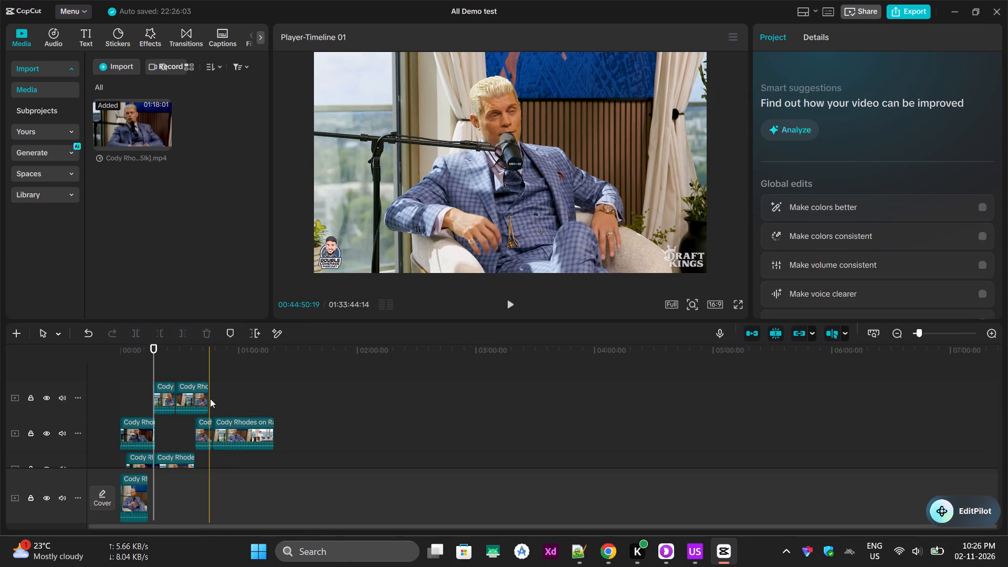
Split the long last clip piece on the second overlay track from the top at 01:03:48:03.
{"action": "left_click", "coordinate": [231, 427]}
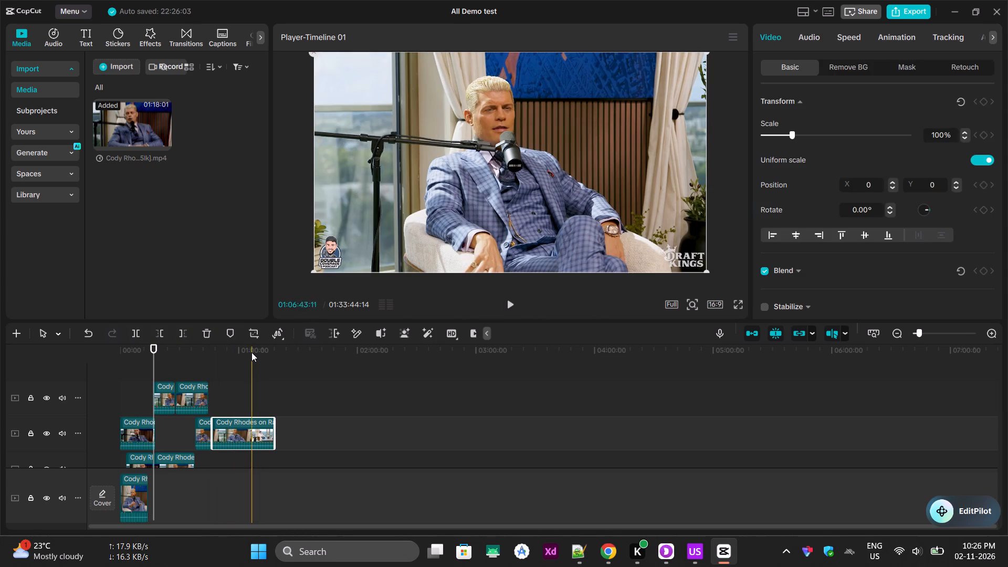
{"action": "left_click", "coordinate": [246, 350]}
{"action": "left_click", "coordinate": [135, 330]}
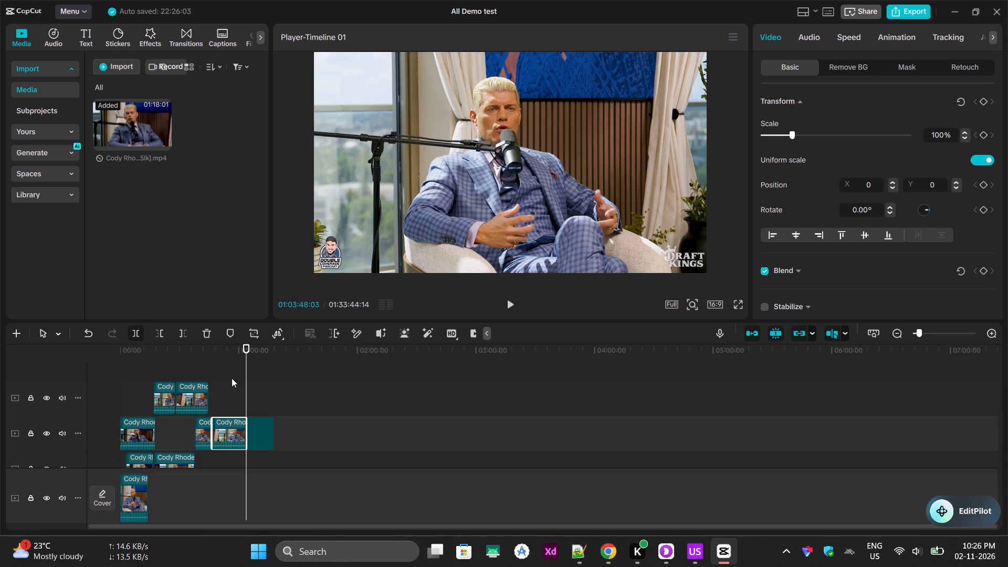
Delete the opening clip piece on the second overlay track from the top and both remaining pieces on the topmost one.
{"action": "left_click", "coordinate": [135, 437]}
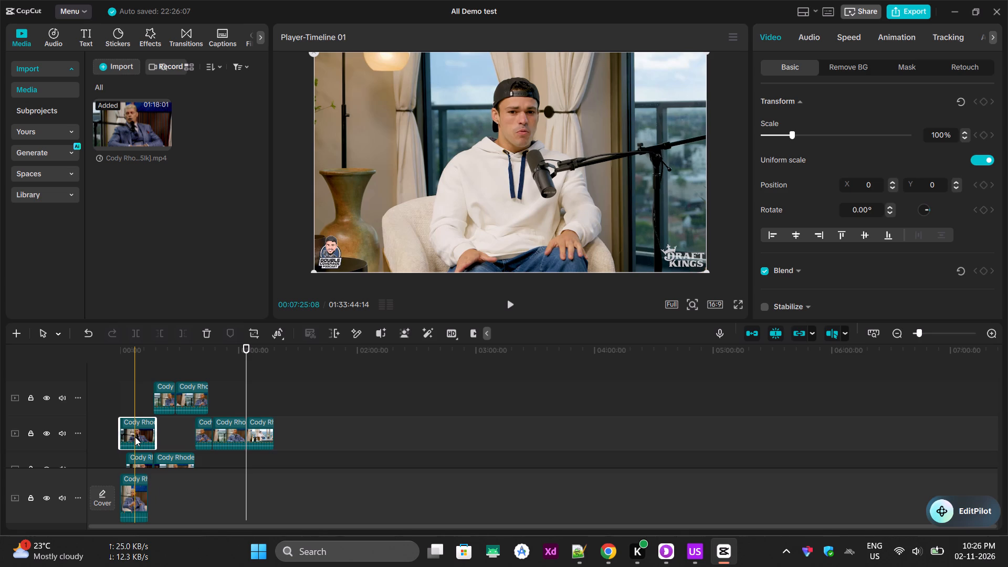
{"action": "key", "text": "Delete"}
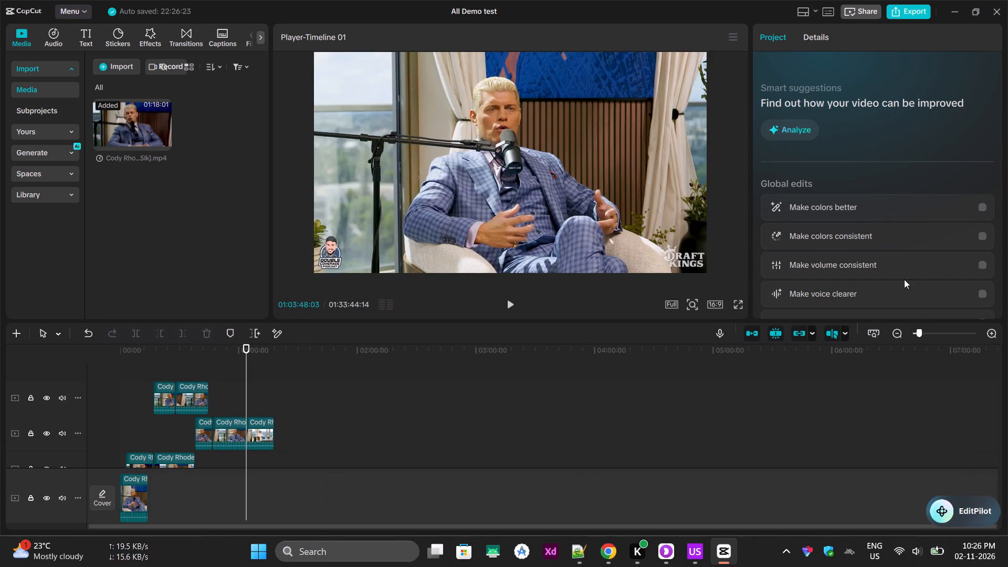
{"action": "left_click", "coordinate": [169, 407]}
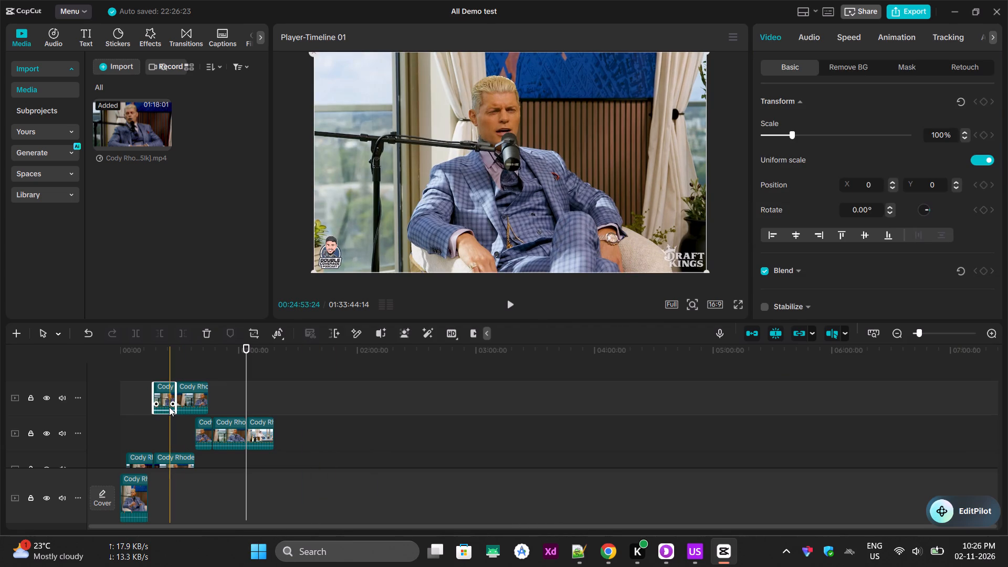
{"action": "key", "text": "Delete"}
{"action": "left_click", "coordinate": [192, 396]}
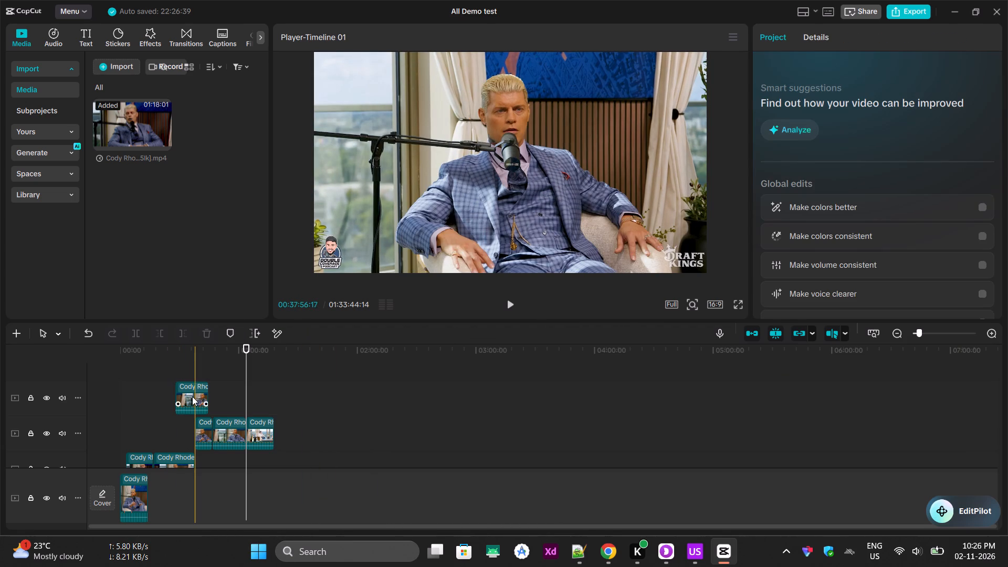
{"action": "key", "text": "Delete"}
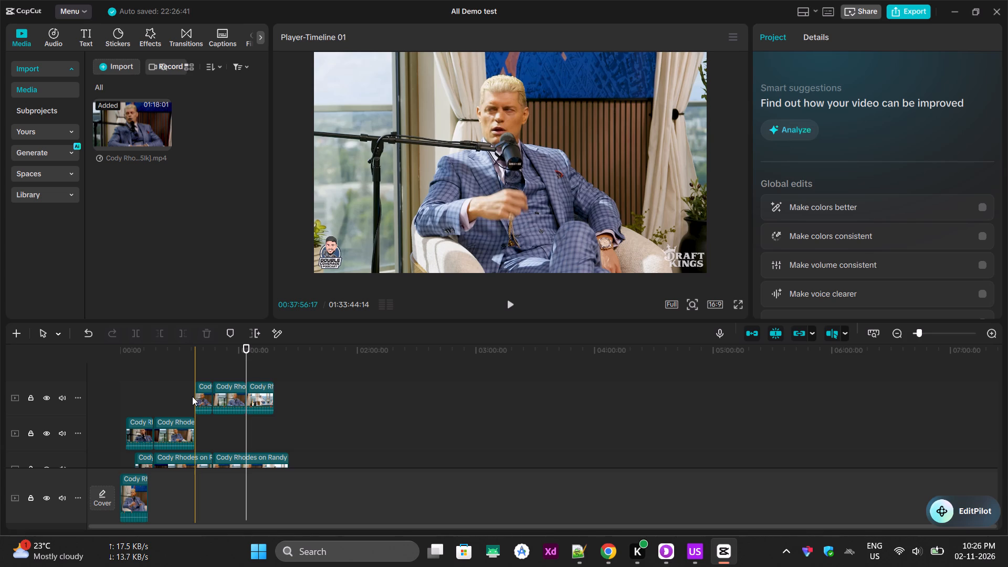
Delete all three adjoining clip pieces on the topmost overlay track, working from the earliest to the last.
{"action": "left_click", "coordinate": [203, 405]}
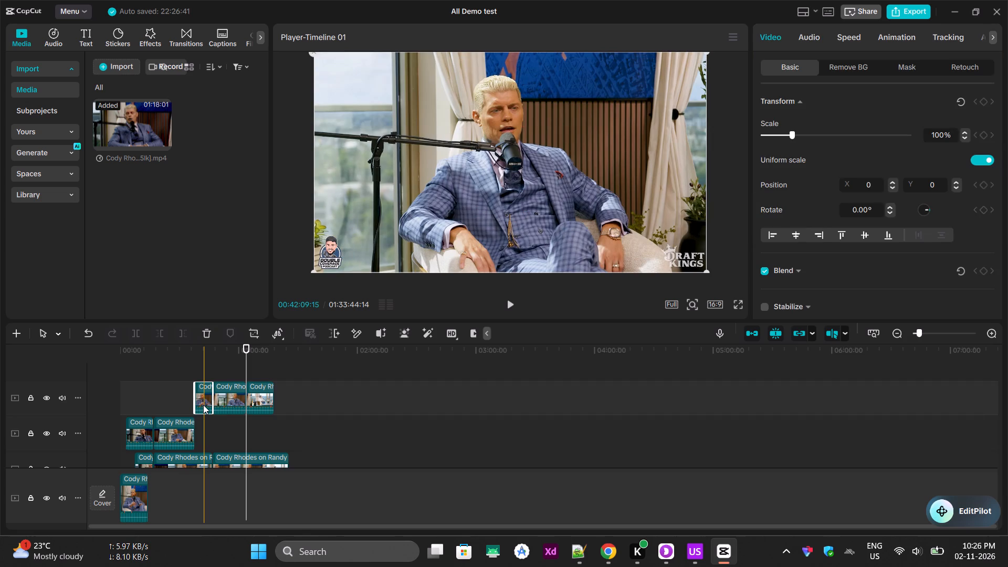
{"action": "key", "text": "Delete"}
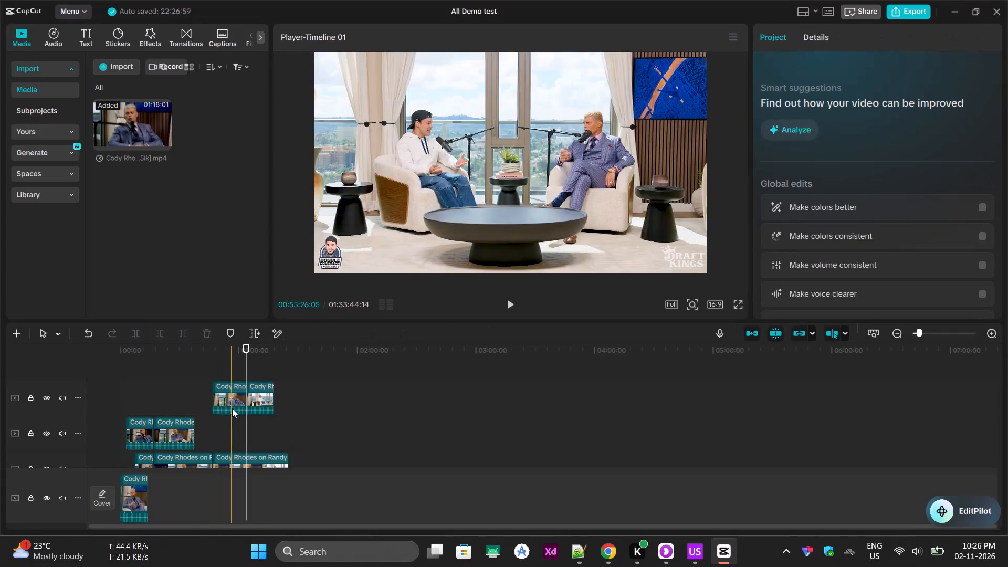
{"action": "left_click", "coordinate": [233, 405]}
{"action": "key", "text": "Delete"}
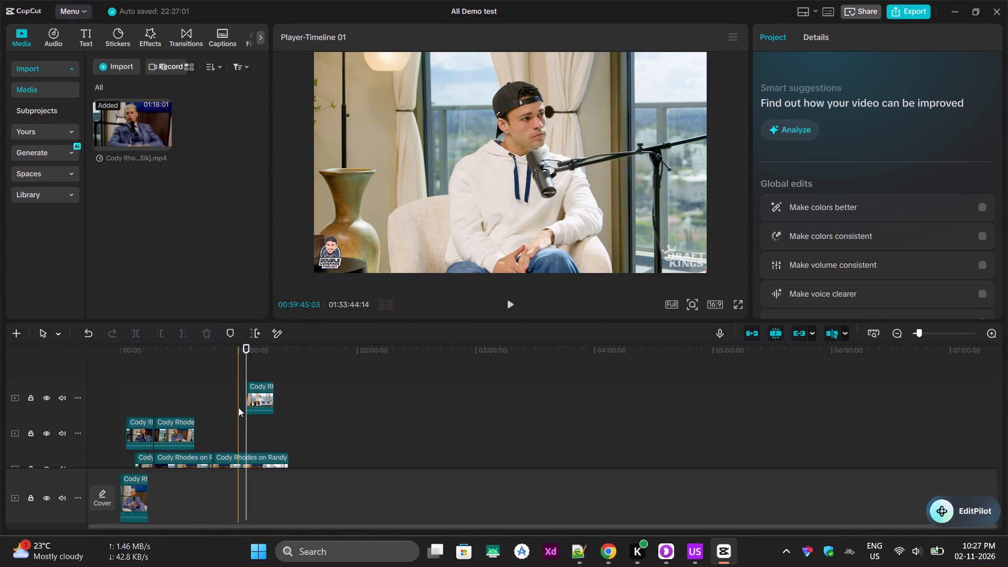
{"action": "left_click", "coordinate": [262, 400]}
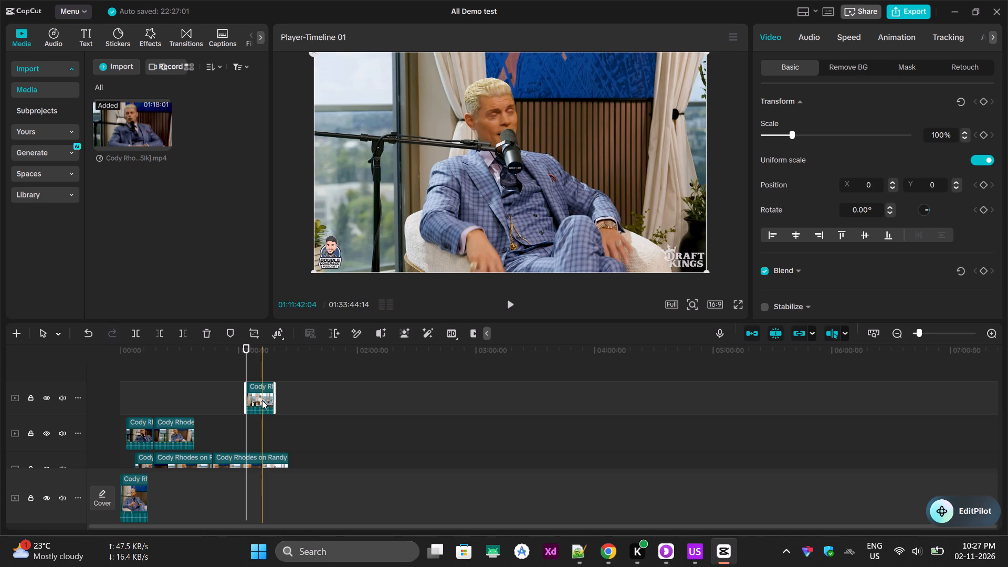
{"action": "key", "text": "Delete"}
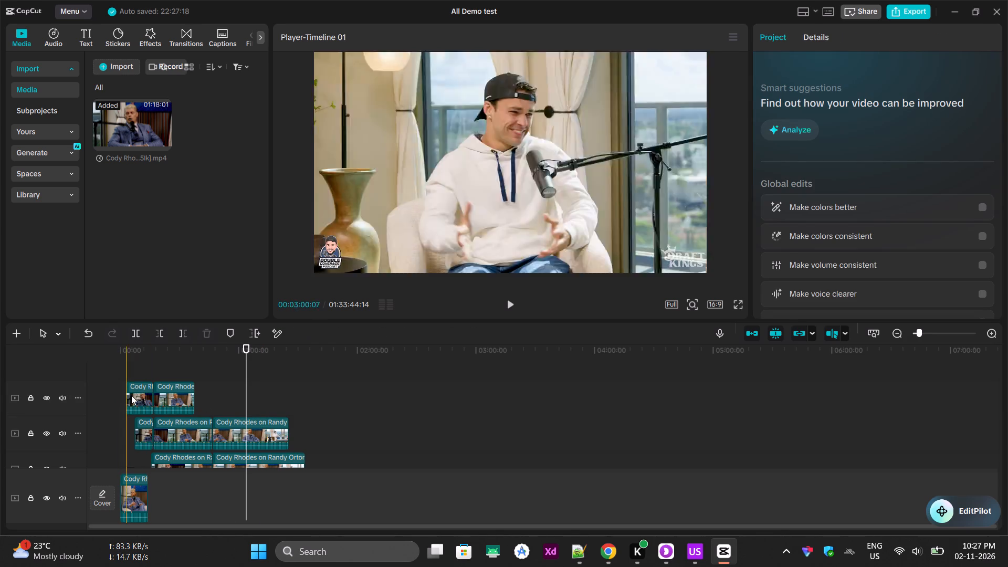
Clear the topmost overlay track by deleting its two adjoining clip pieces.
{"action": "left_click", "coordinate": [132, 396]}
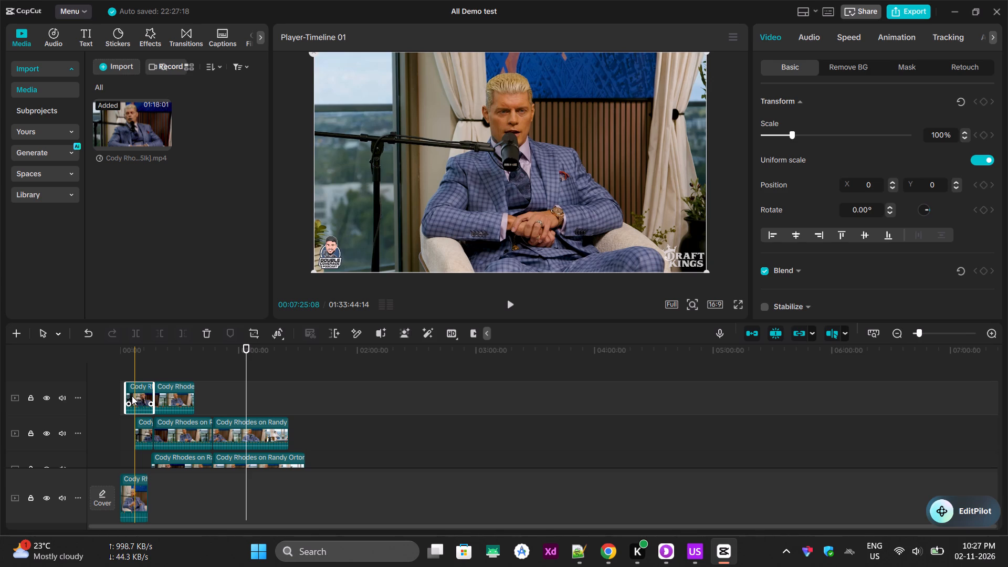
{"action": "key", "text": "Delete"}
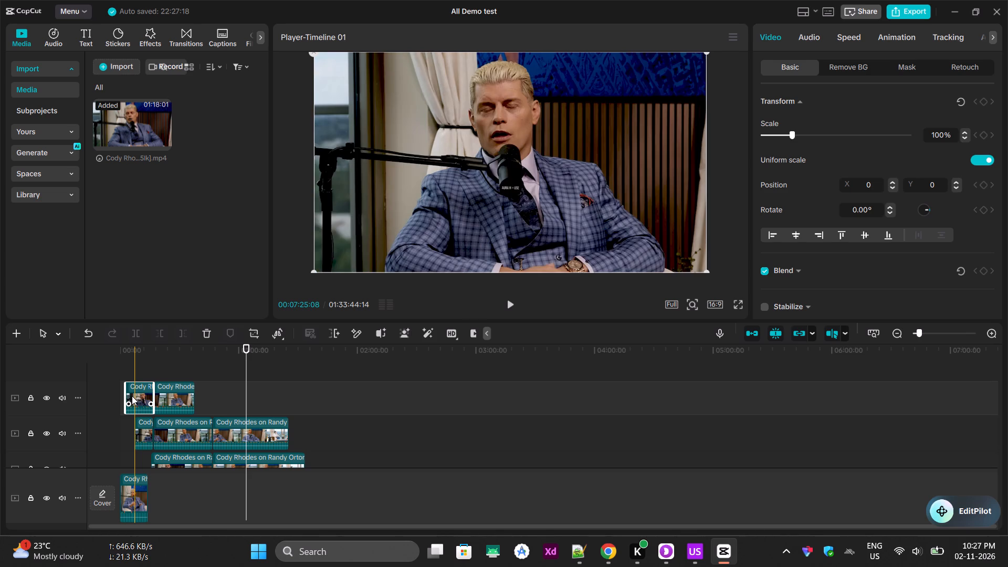
{"action": "left_click", "coordinate": [166, 395]}
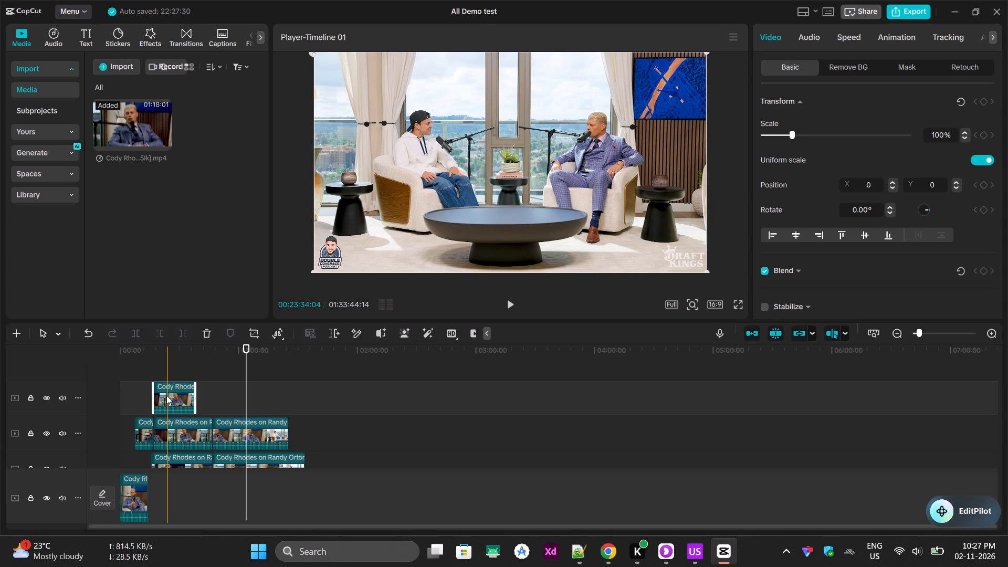
{"action": "key", "text": "Delete"}
Delete all three clip pieces on the topmost overlay track and the last piece on the track beneath it.
{"action": "left_click", "coordinate": [166, 395]}
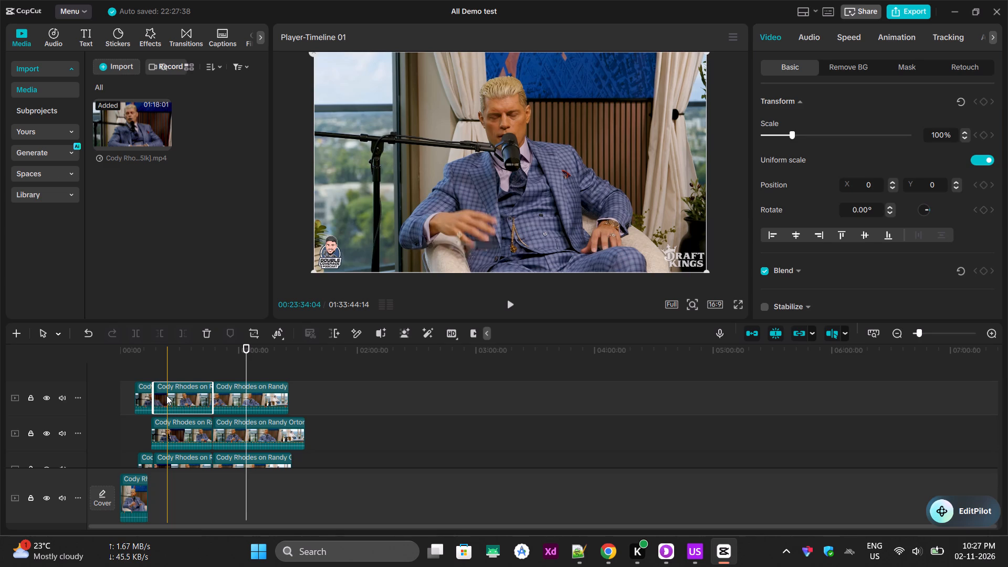
{"action": "key", "text": "Delete"}
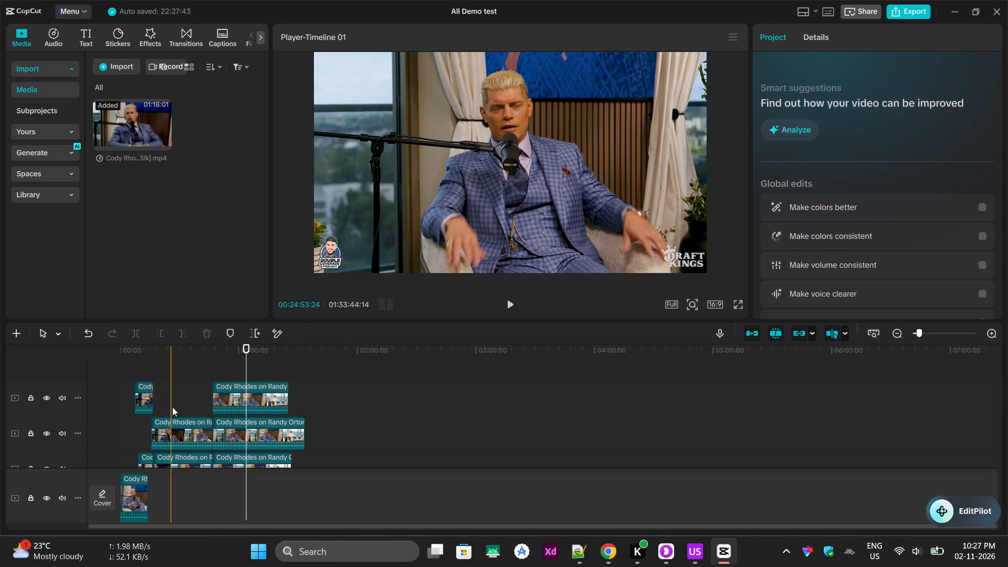
{"action": "left_click", "coordinate": [237, 404]}
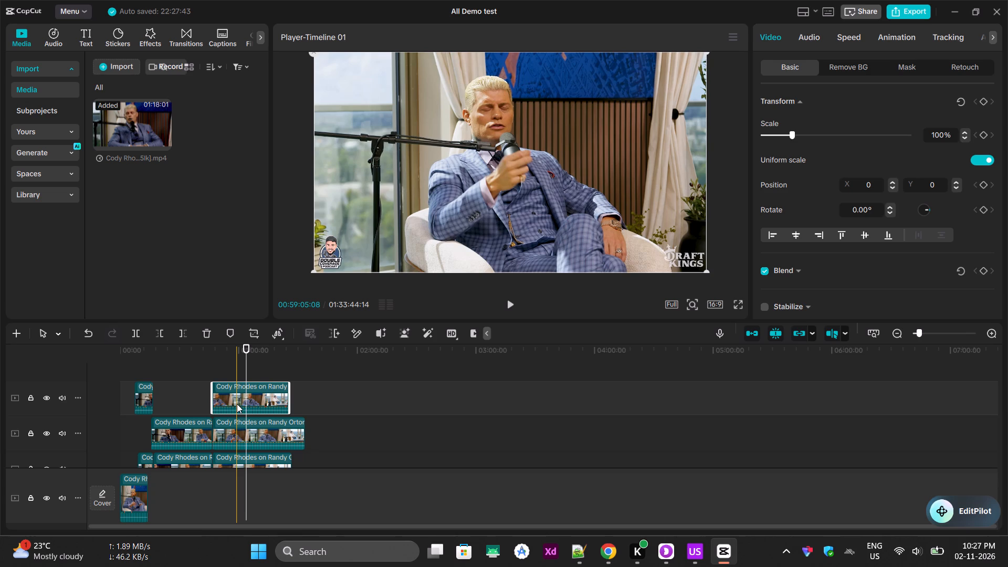
{"action": "key", "text": "Delete"}
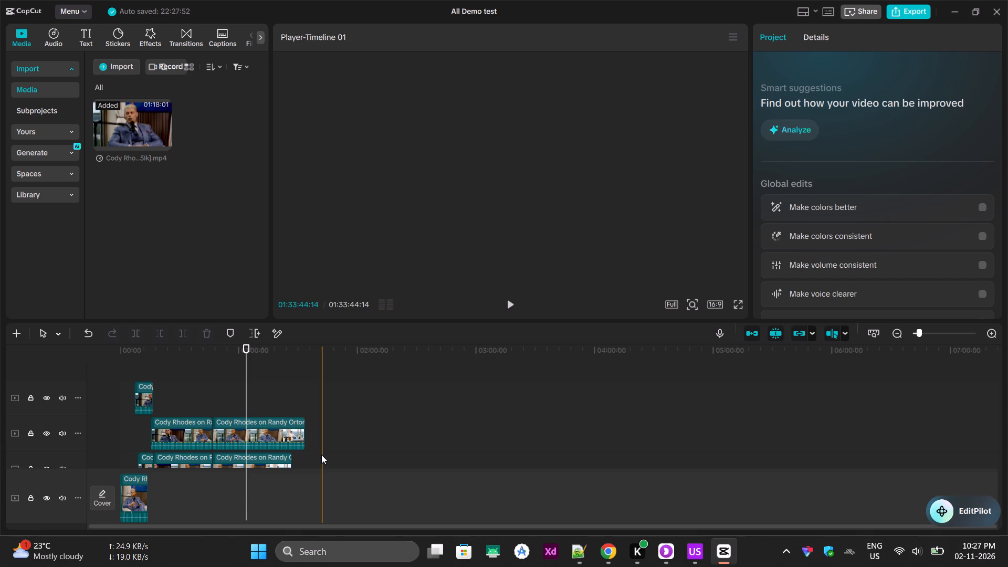
{"action": "left_click", "coordinate": [224, 443]}
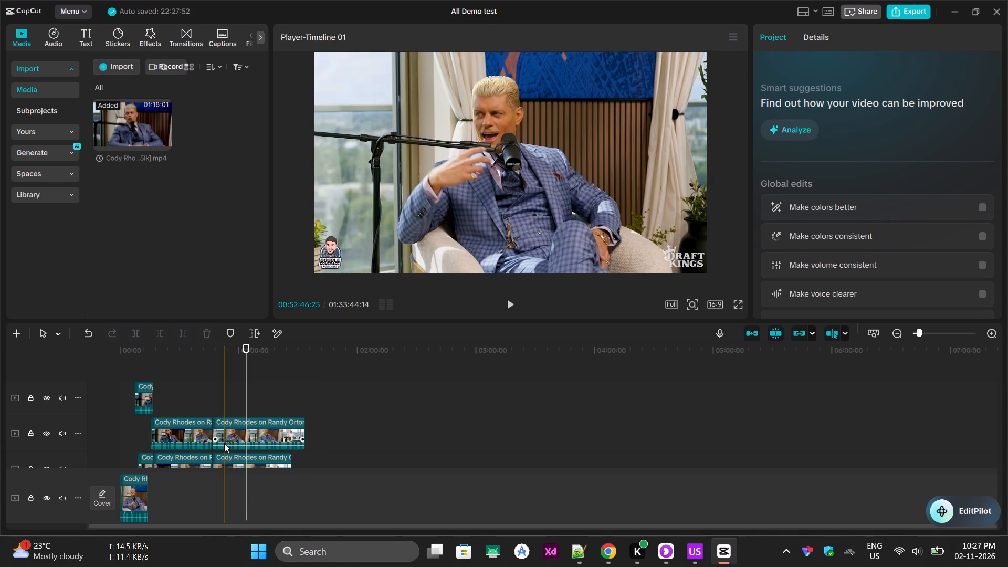
{"action": "key", "text": "Delete"}
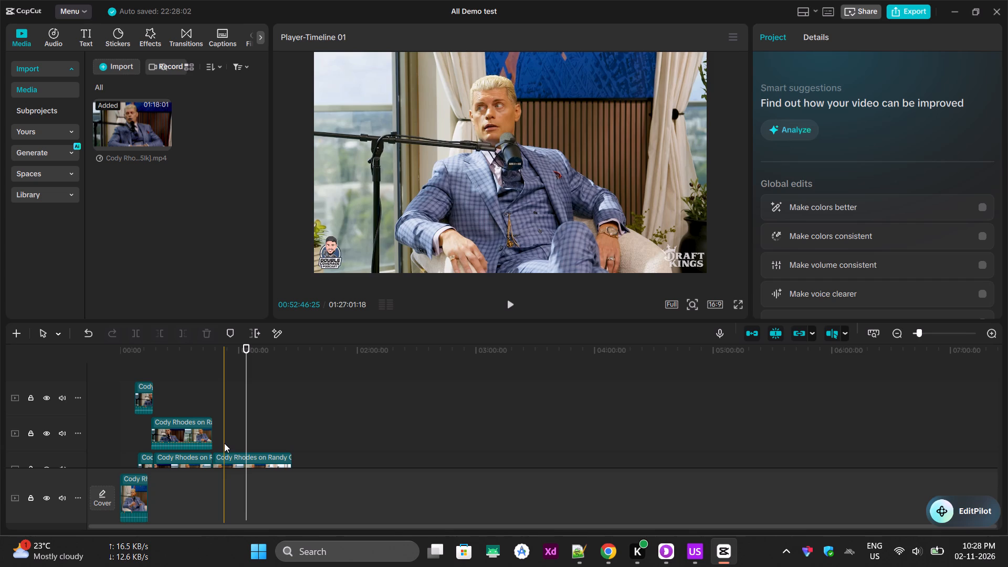
{"action": "left_click", "coordinate": [144, 398]}
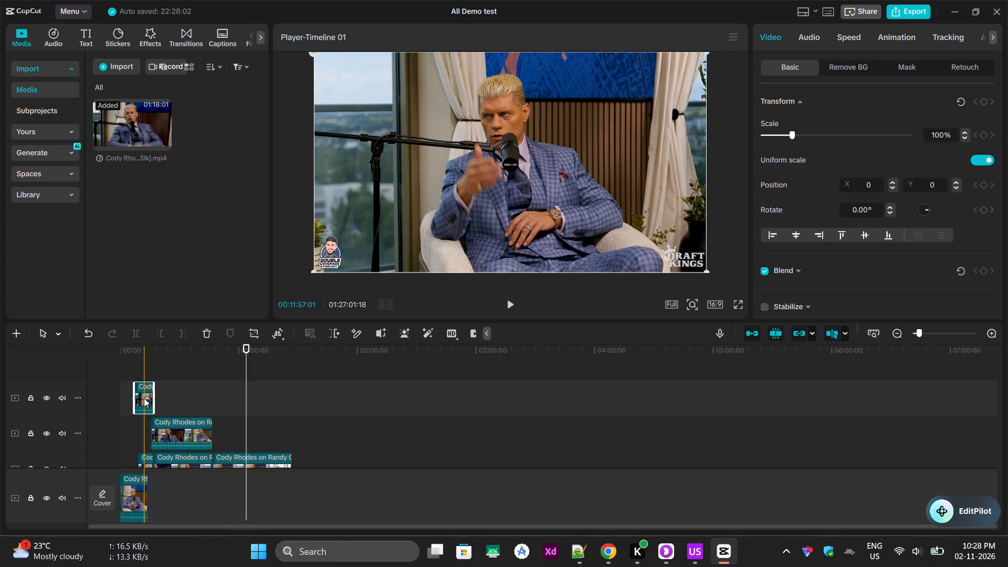
{"action": "key", "text": "Delete"}
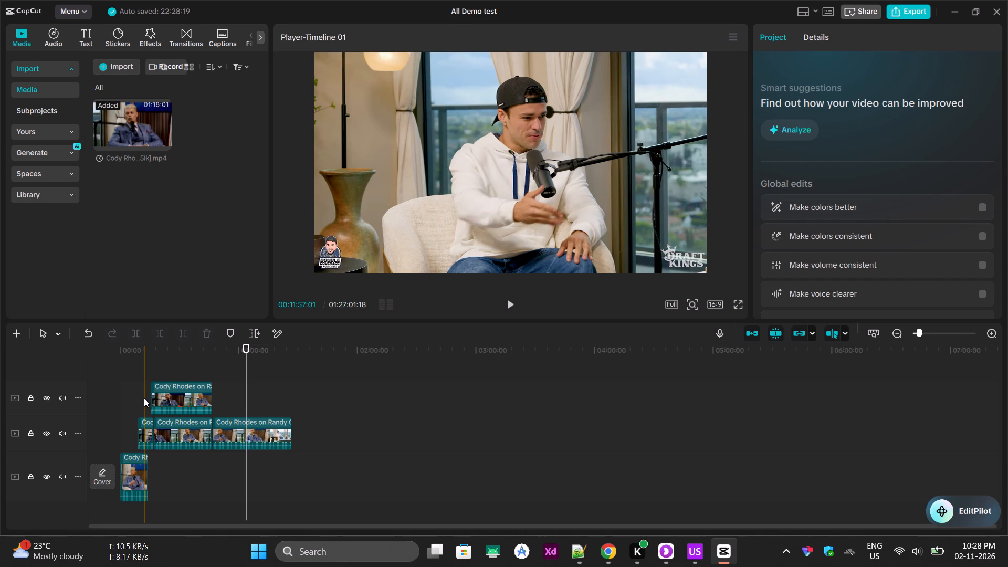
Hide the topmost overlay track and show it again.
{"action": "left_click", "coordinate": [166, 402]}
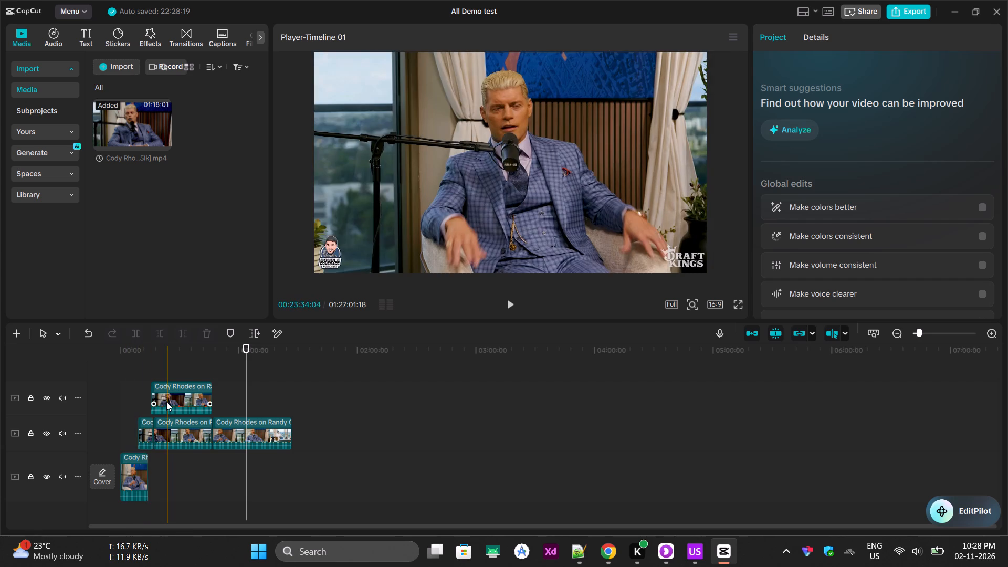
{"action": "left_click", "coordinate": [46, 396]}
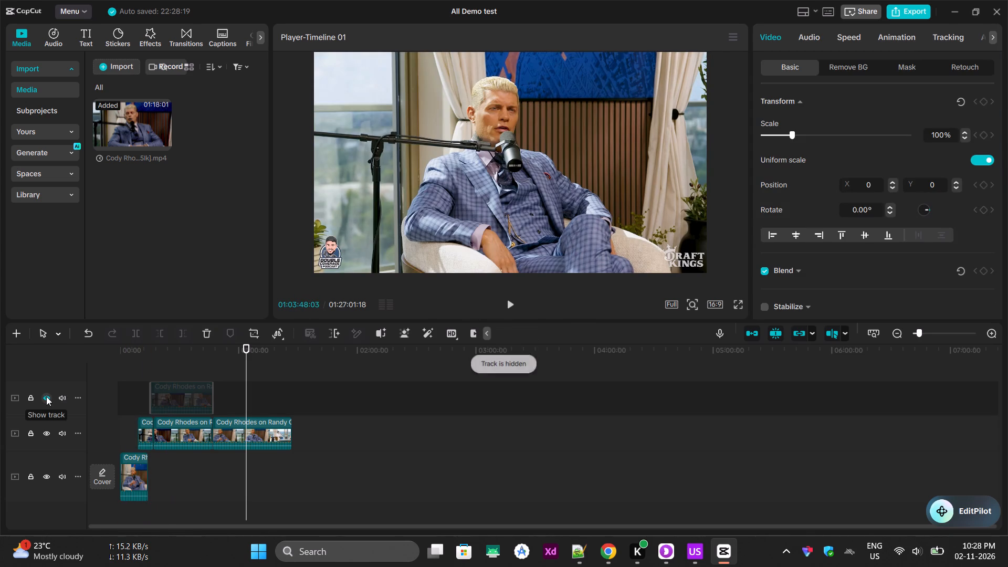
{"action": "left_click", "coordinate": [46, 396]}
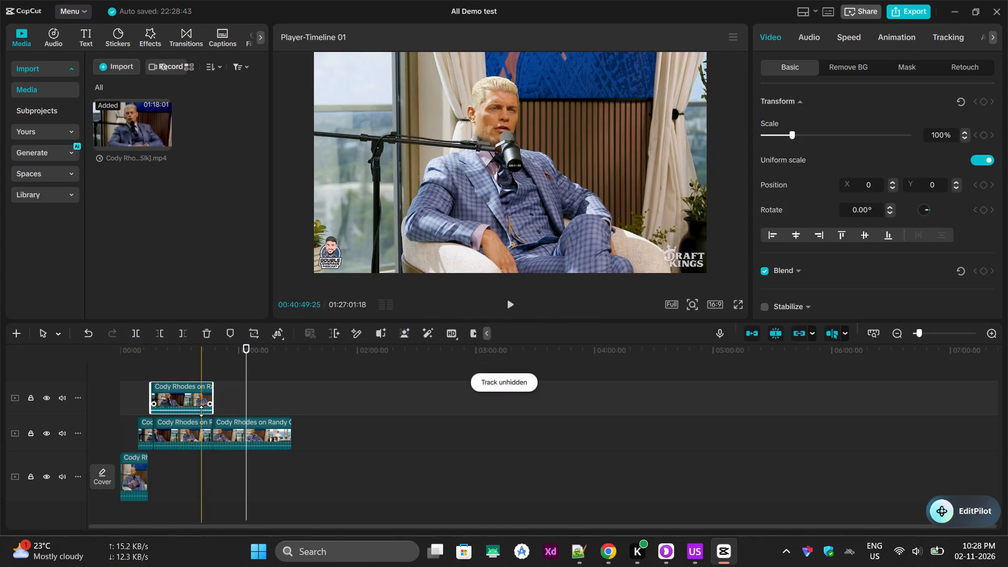
Delete the only remaining clip piece on the topmost overlay track.
{"action": "left_click", "coordinate": [193, 403]}
{"action": "left_click", "coordinate": [209, 331]}
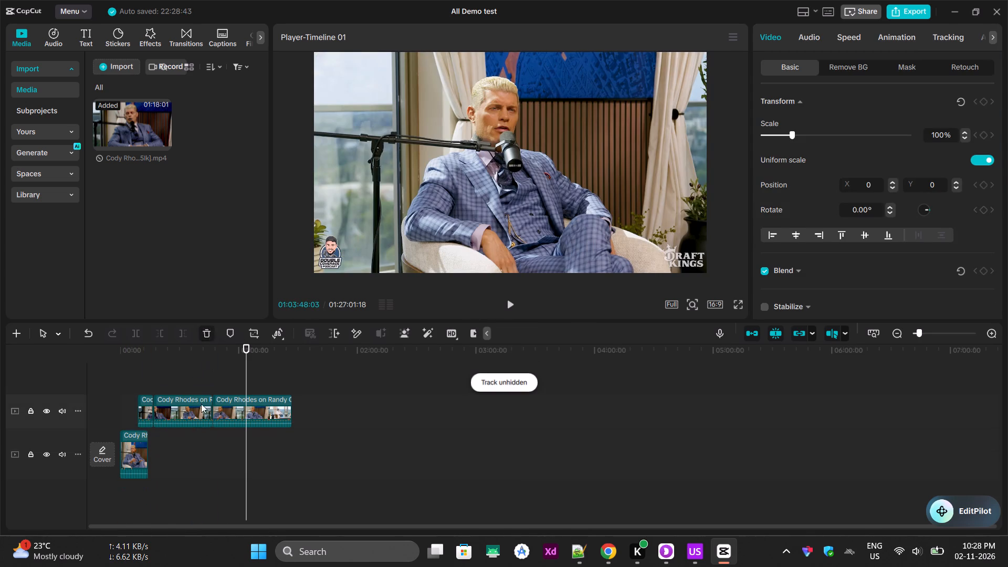
Empty the timeline by deleting the three clip pieces on the overlay track and the last piece on the main track.
{"action": "left_click", "coordinate": [198, 420]}
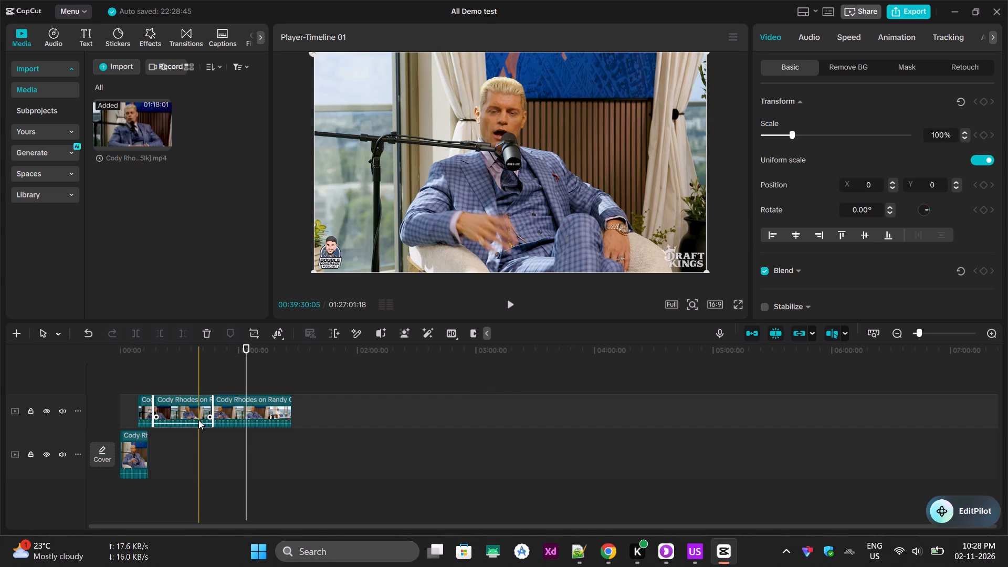
{"action": "key", "text": "Delete"}
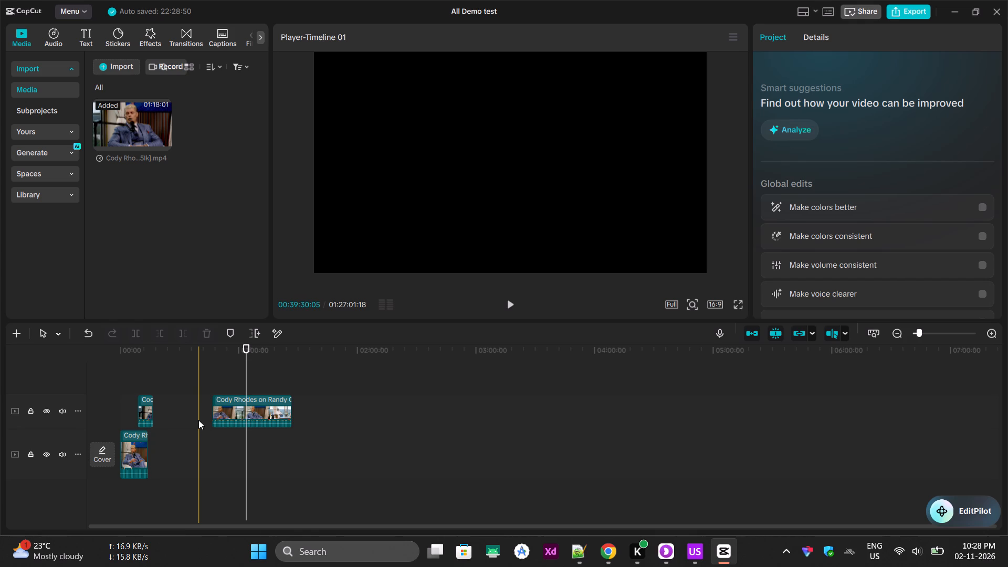
{"action": "left_click", "coordinate": [258, 413]}
{"action": "key", "text": "Delete"}
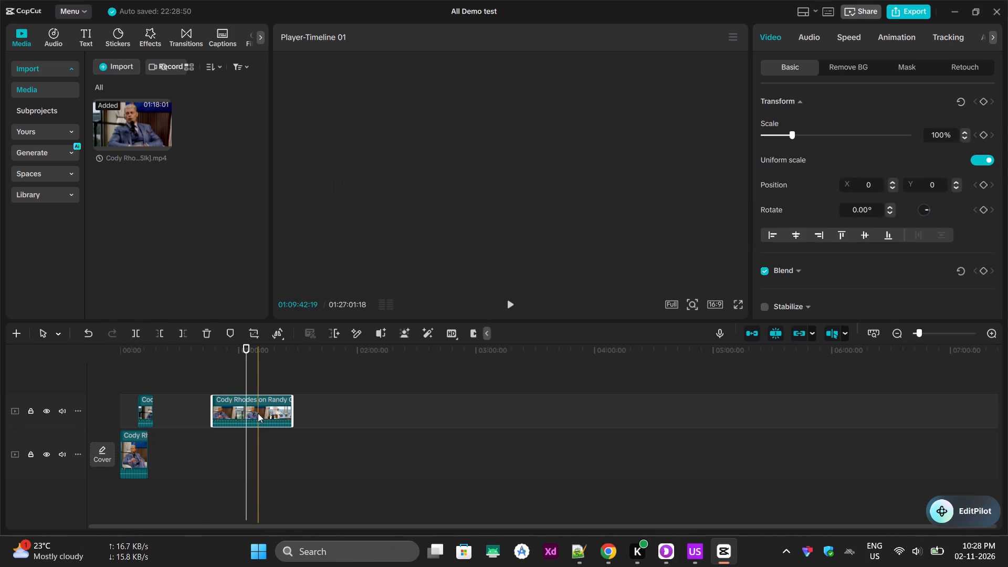
{"action": "left_click", "coordinate": [145, 413]}
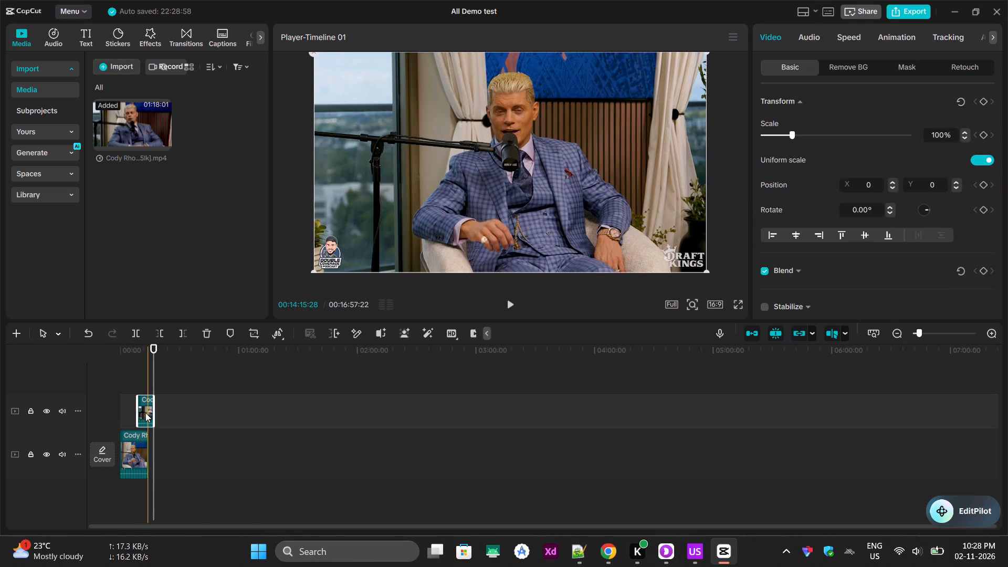
{"action": "key", "text": "Delete"}
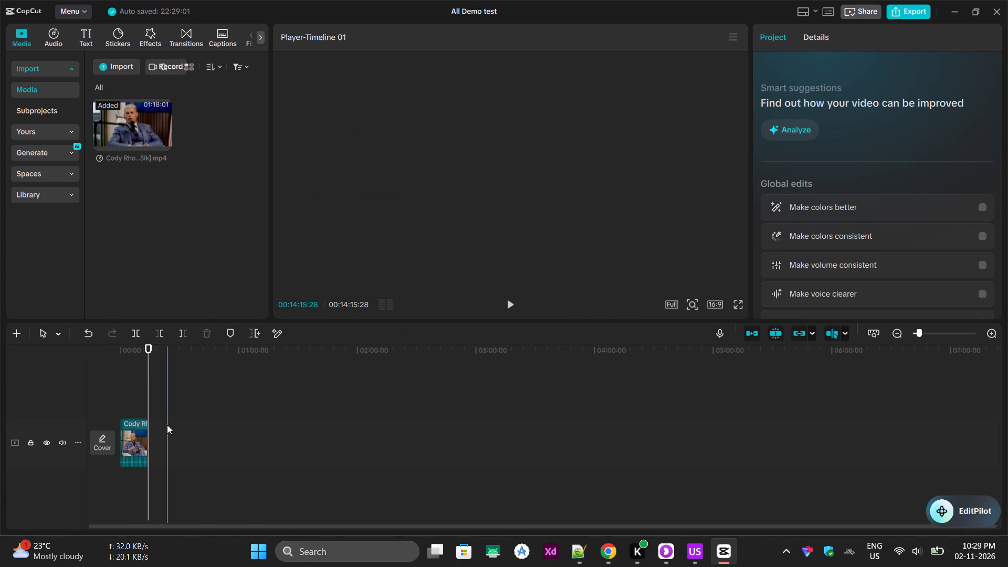
{"action": "left_click", "coordinate": [140, 433]}
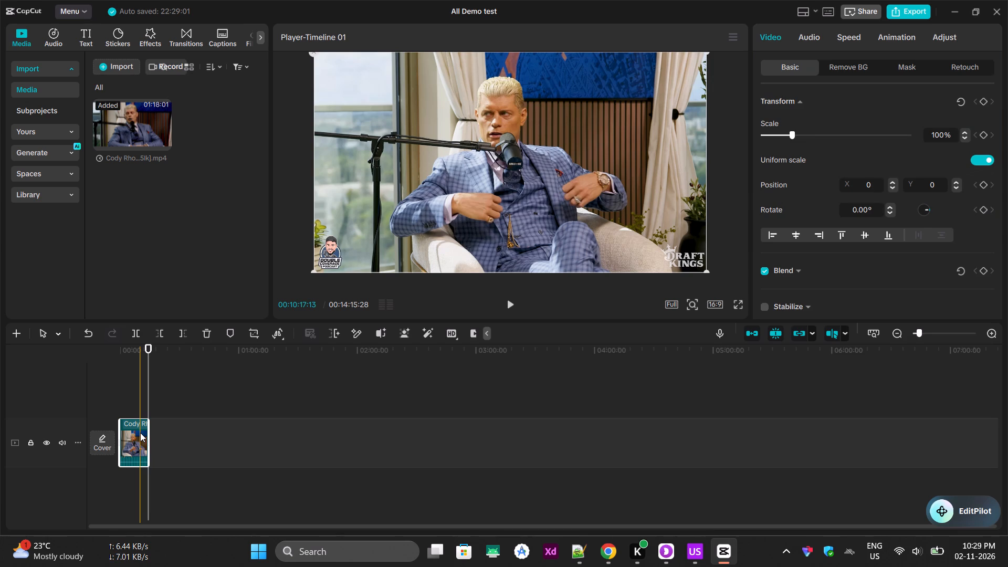
{"action": "key", "text": "Delete"}
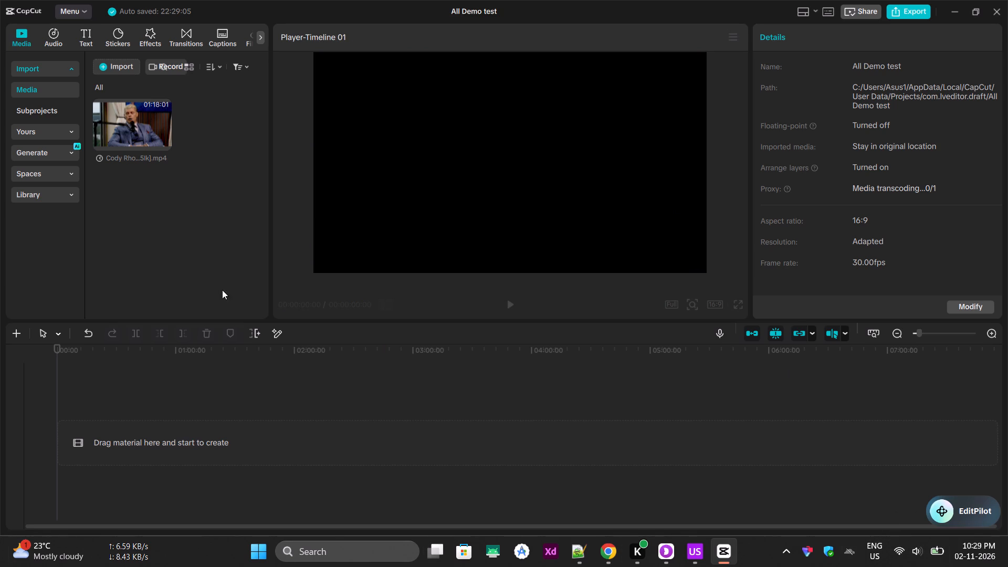
Place the Cody Rhodes video on the empty main track and stack a second copy above it, starting about 4 minutes in.
{"action": "left_click_drag", "start_coordinate": [127, 114], "coordinate": [97, 386]}
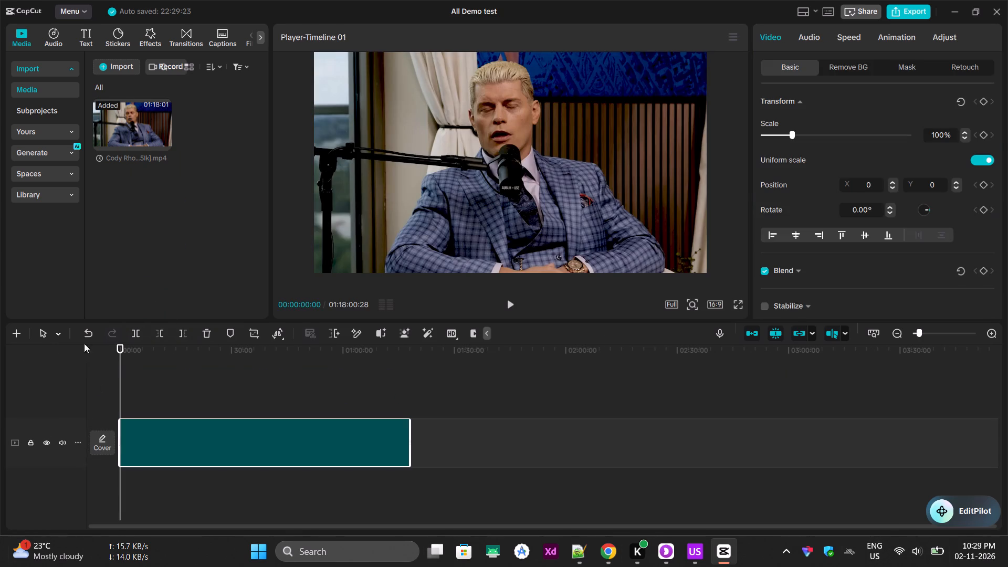
{"action": "left_click_drag", "start_coordinate": [111, 130], "coordinate": [135, 392]}
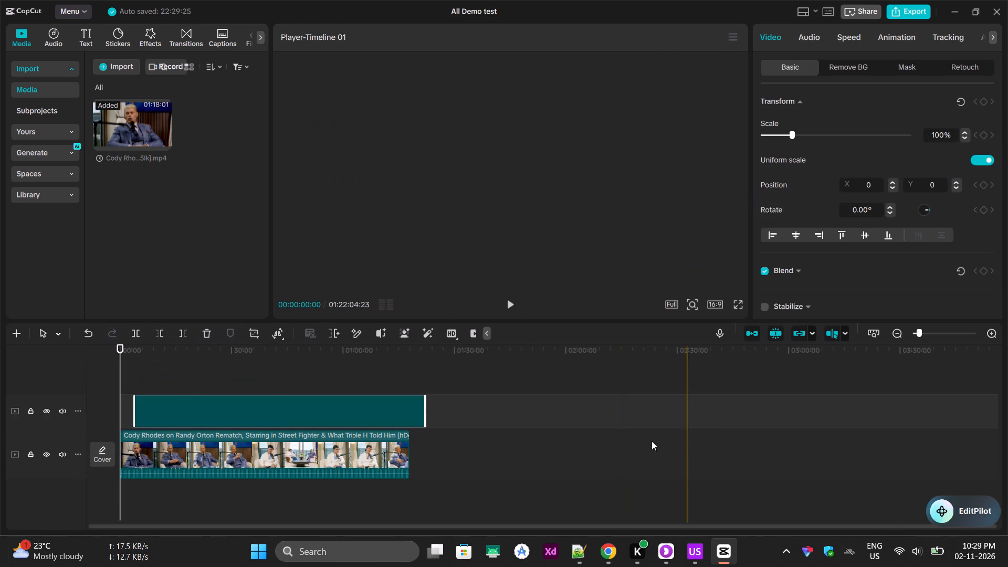